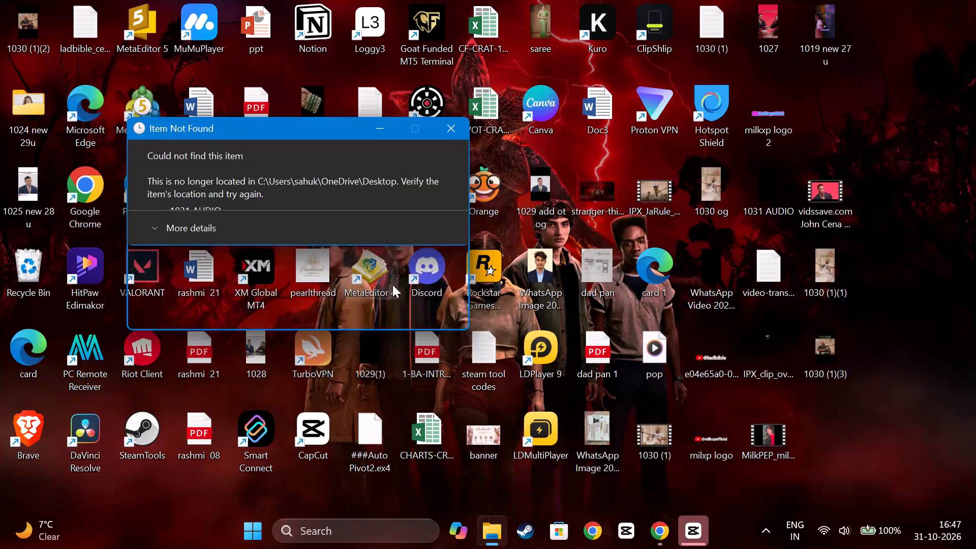
Dismiss the missing-item message and refresh the desktop.
click(449, 130)
right_click(937, 264)
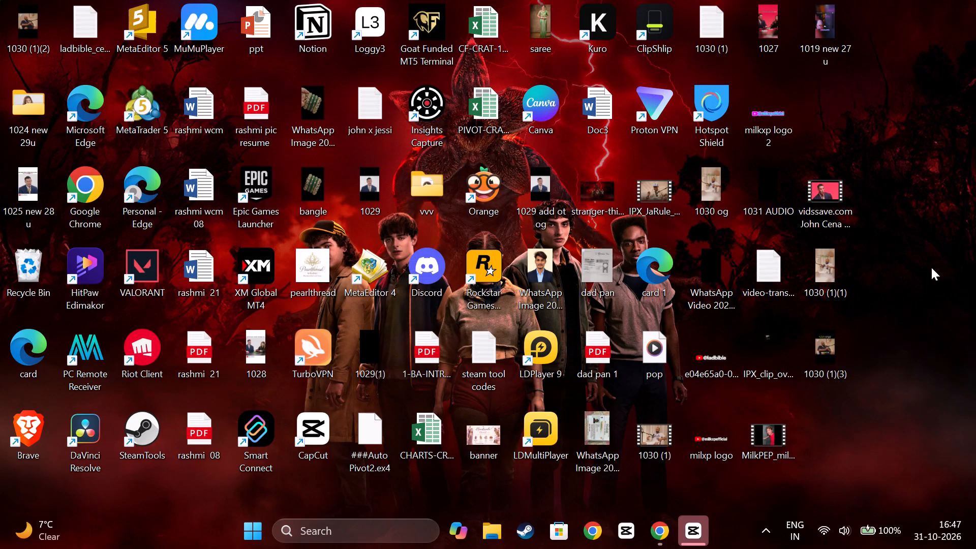
click(874, 275)
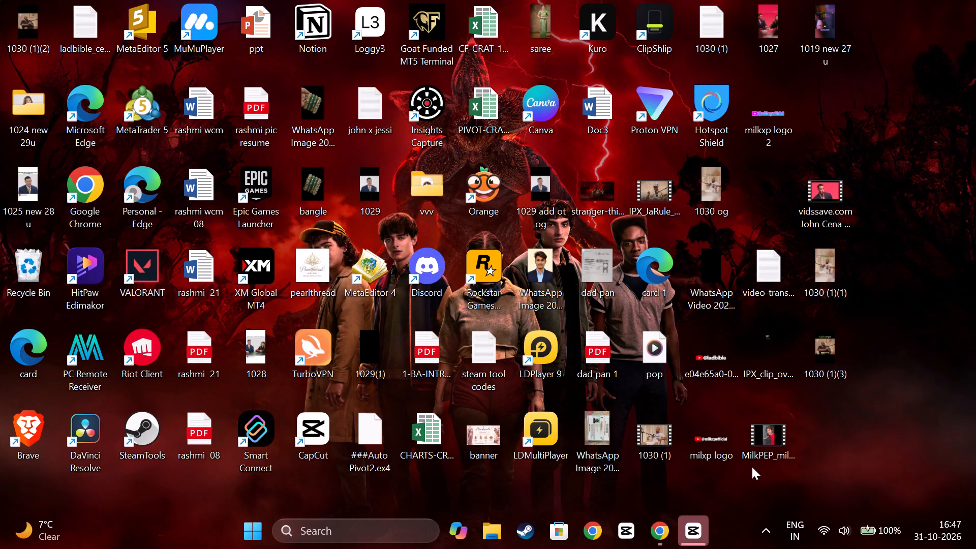
Switch to CapCut and export the 1031 project's timeline as a video named 1031 AUDIO.
click(687, 526)
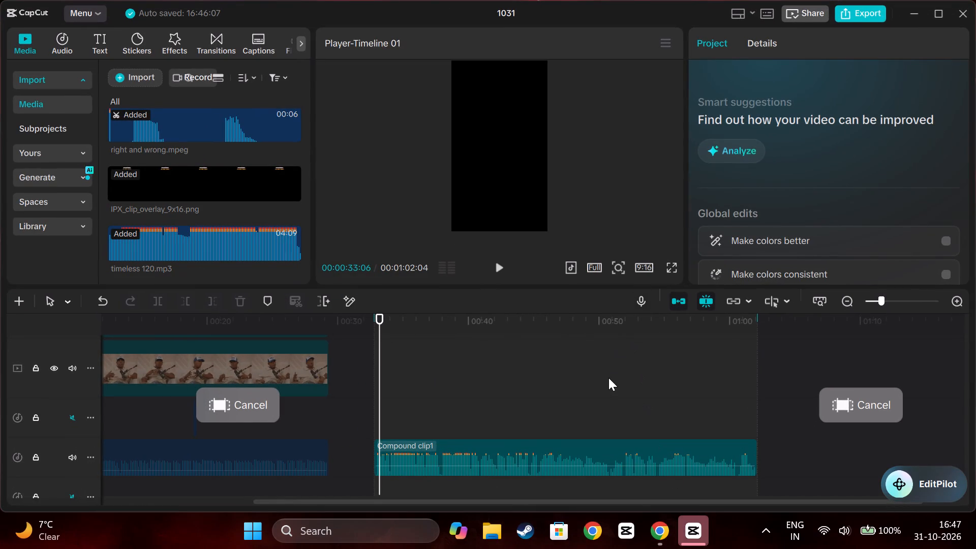
click(855, 14)
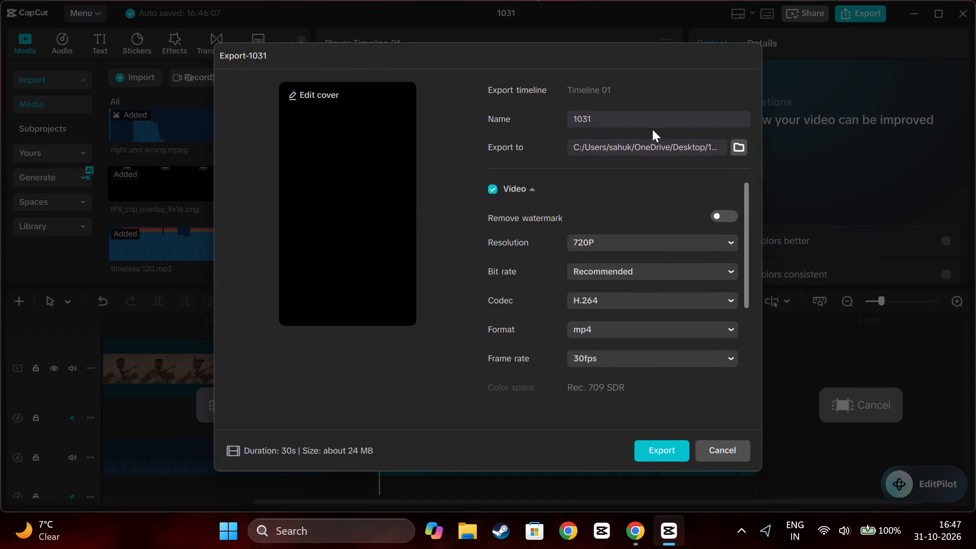
click(655, 117)
key(space)
text(AU)
text(DIO)
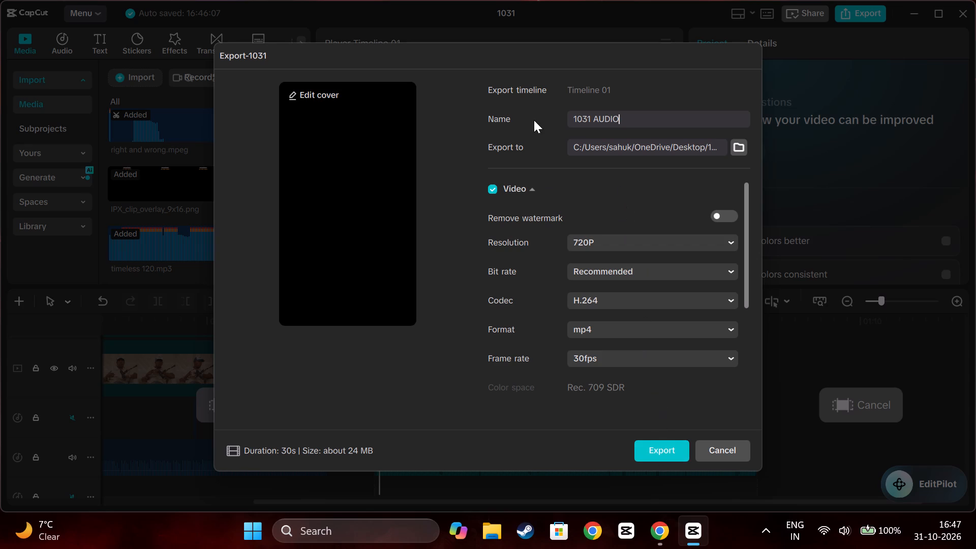
click(669, 452)
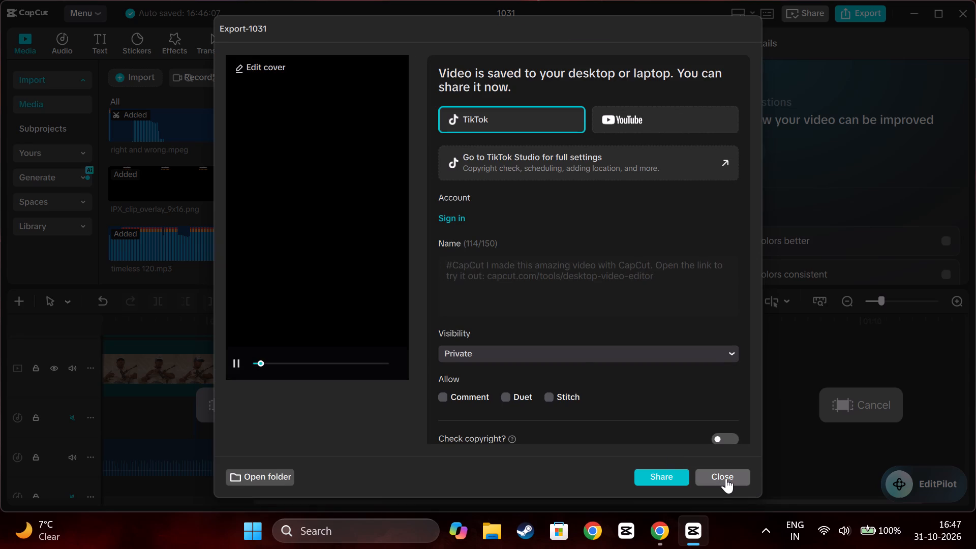
click(726, 478)
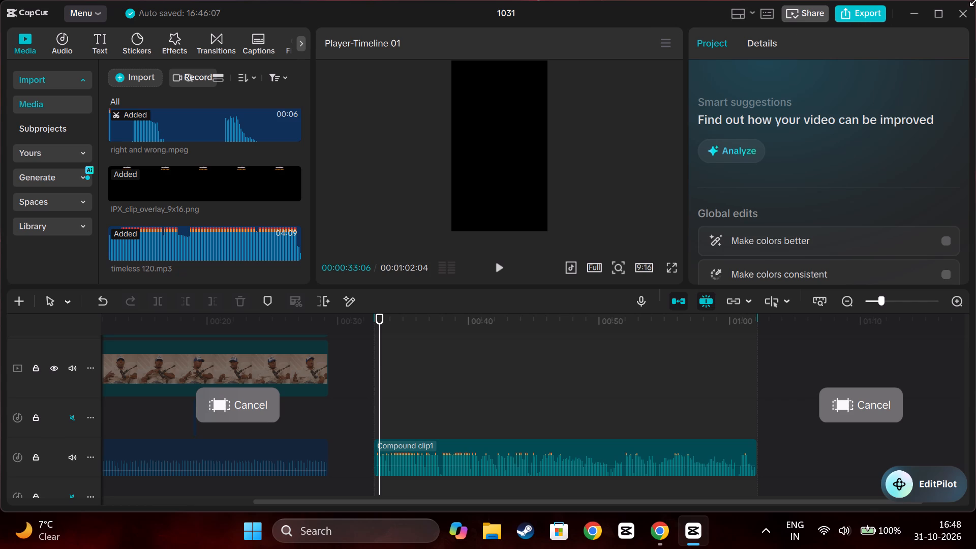
Close the 1031 project and create a new, empty project.
click(966, 19)
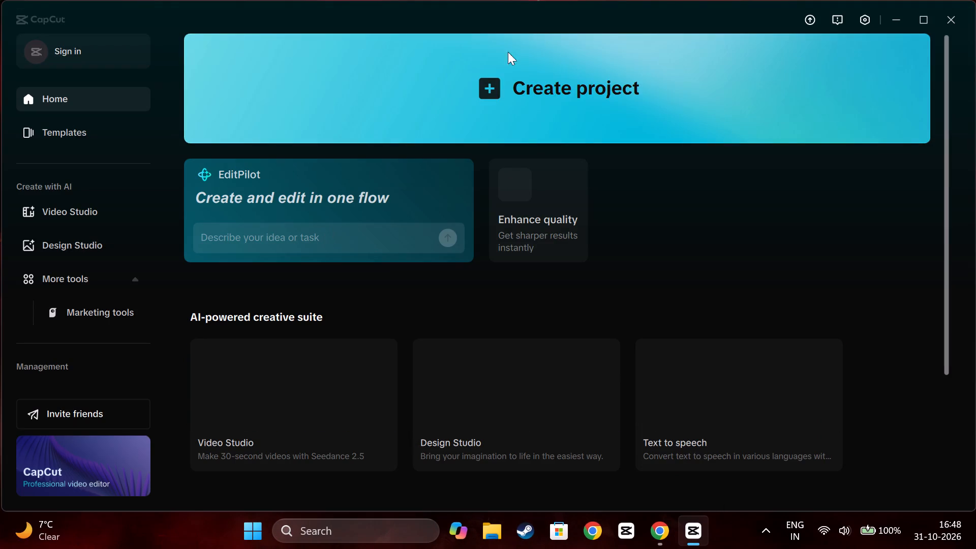
click(487, 81)
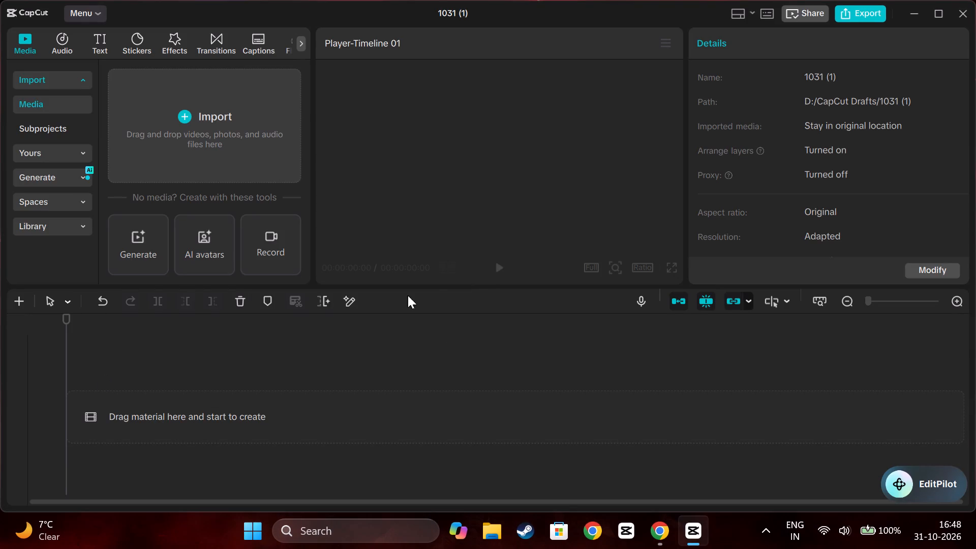
Import the 1031 AUDIO file from the desktop into the new project and place it at the start of the timeline.
click(975, 531)
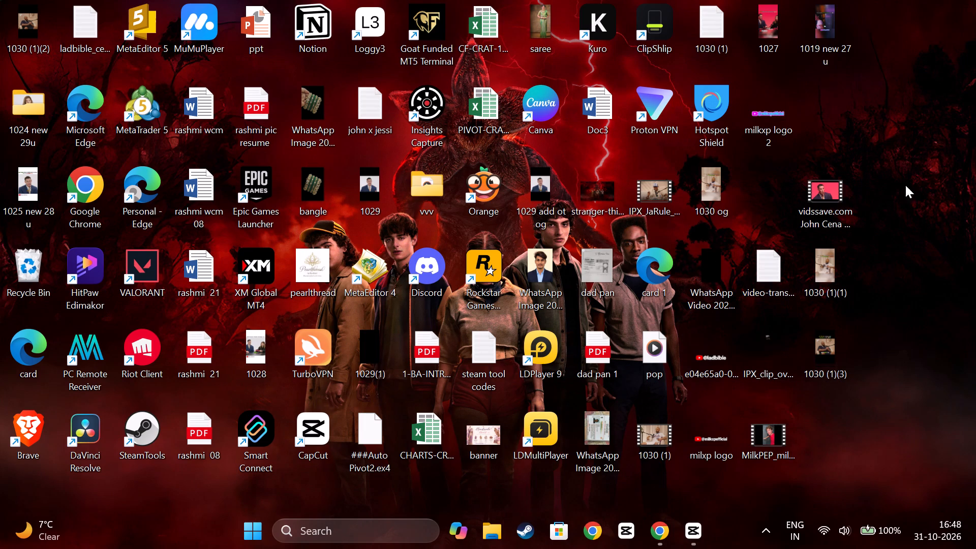
right_click(918, 184)
click(823, 250)
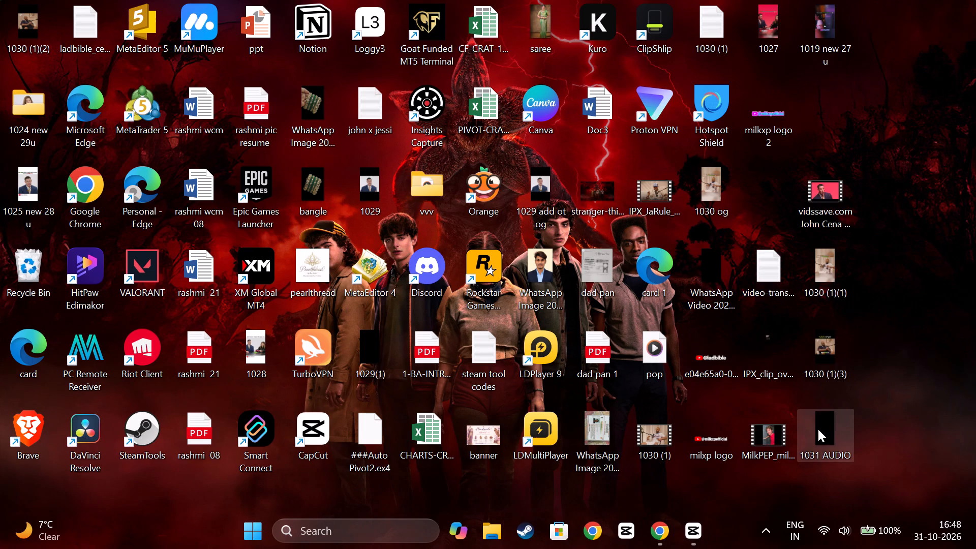
drag(818, 429, 252, 144)
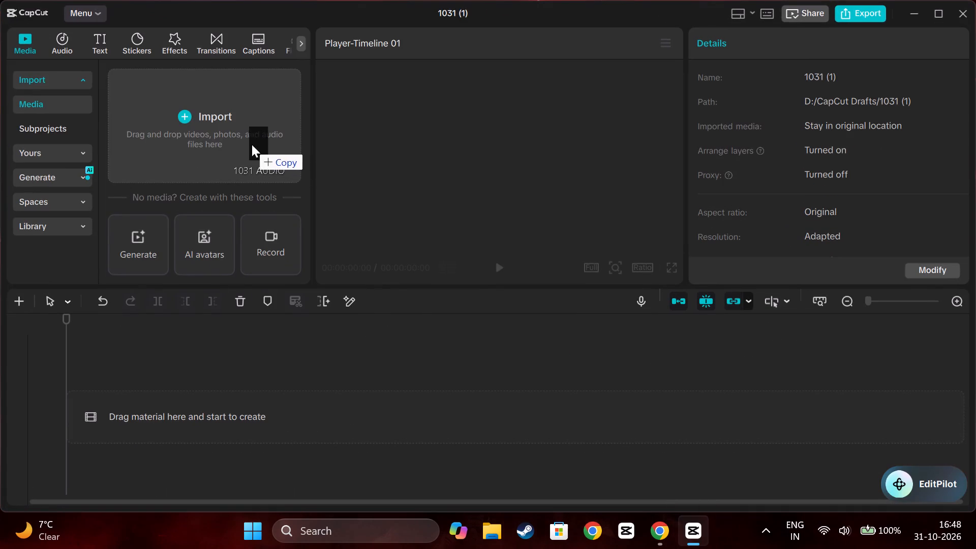
drag(252, 144, 240, 140)
drag(221, 137, 182, 419)
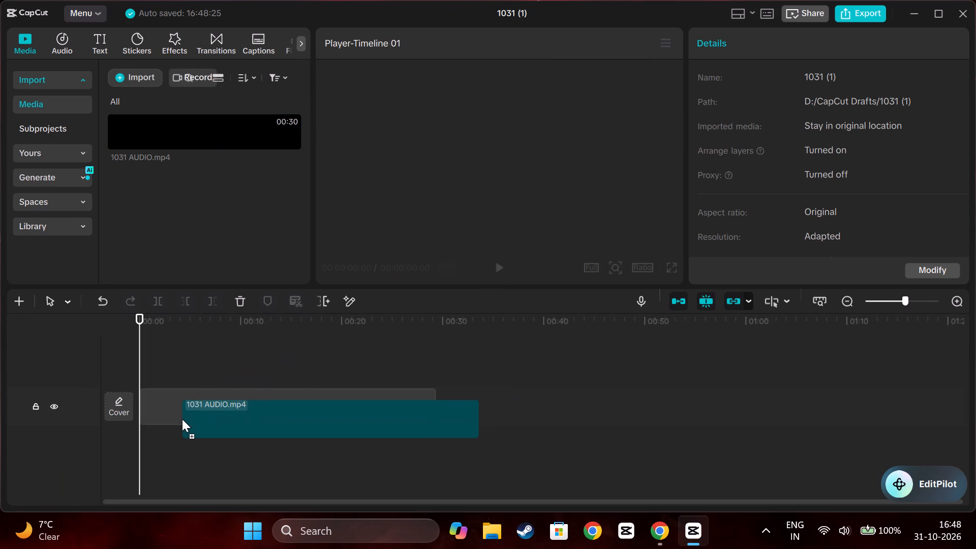
drag(182, 419, 186, 420)
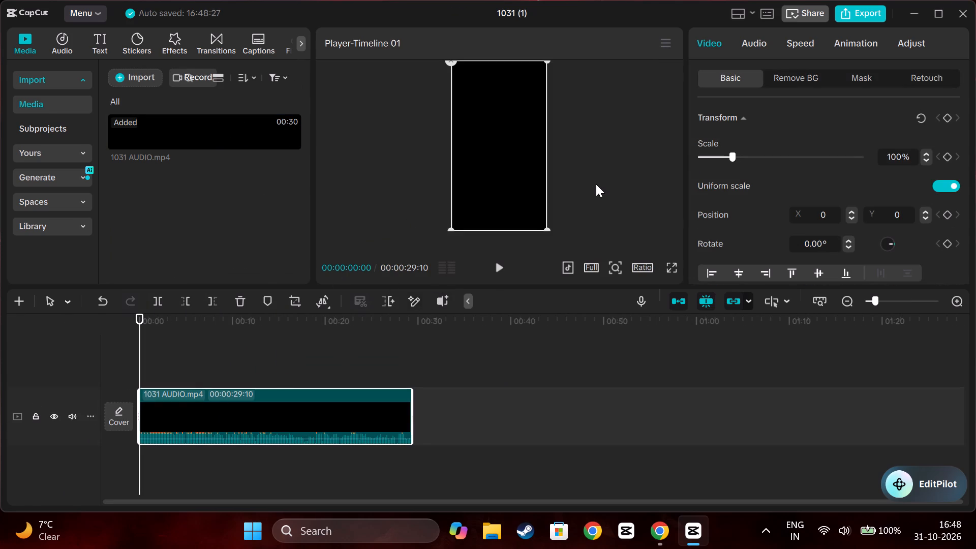
Generate captions for the 1031 AUDIO clip with the blue-glow template from the Hits caption templates.
click(252, 37)
click(27, 104)
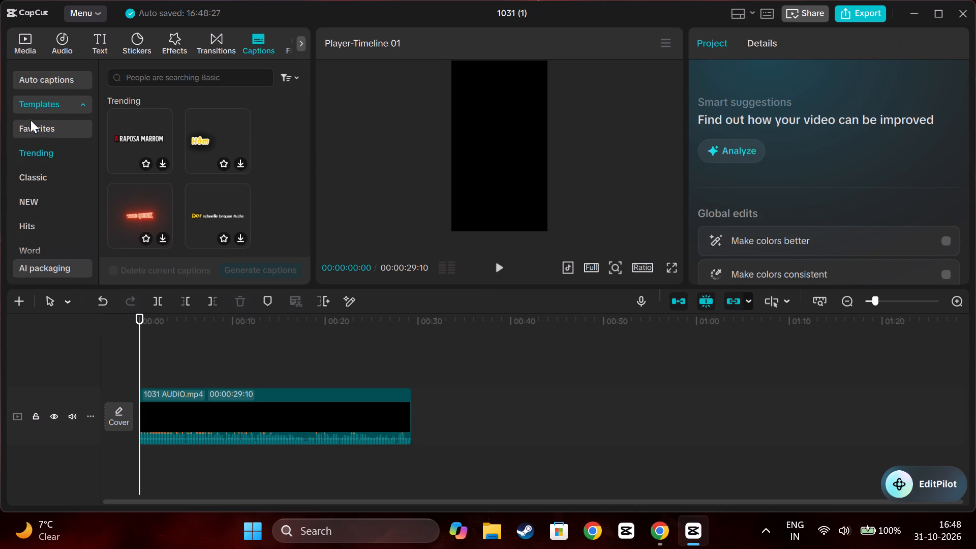
click(32, 183)
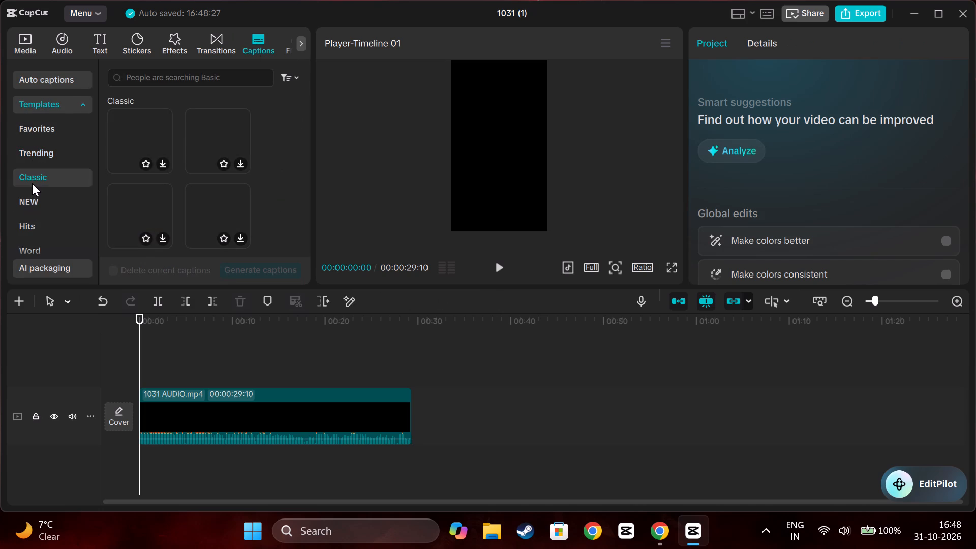
click(32, 196)
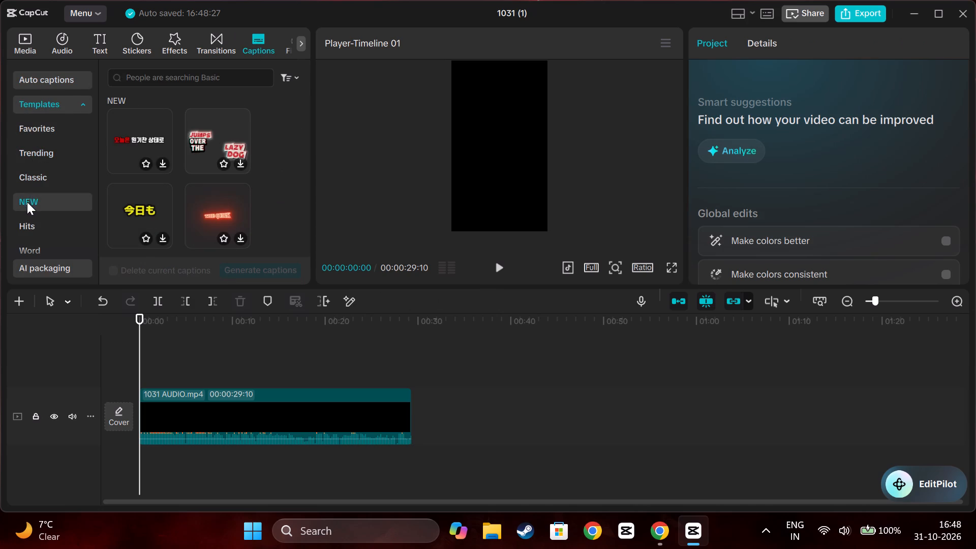
click(23, 217)
click(23, 225)
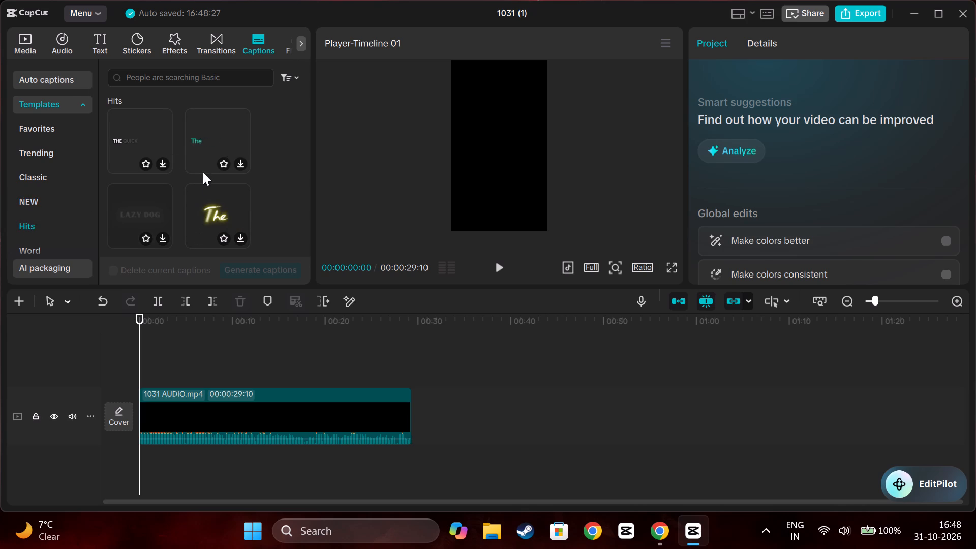
scroll(190, 186, down, 3)
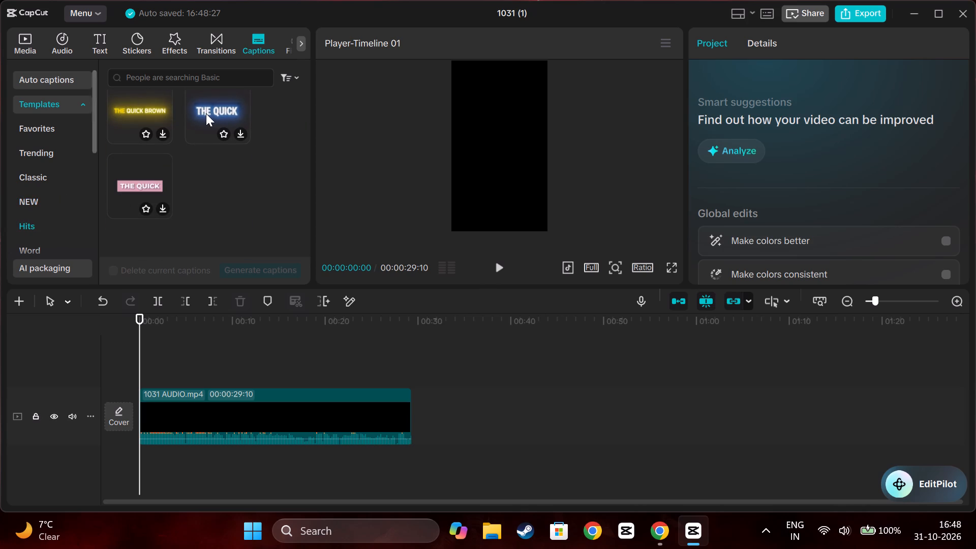
click(208, 111)
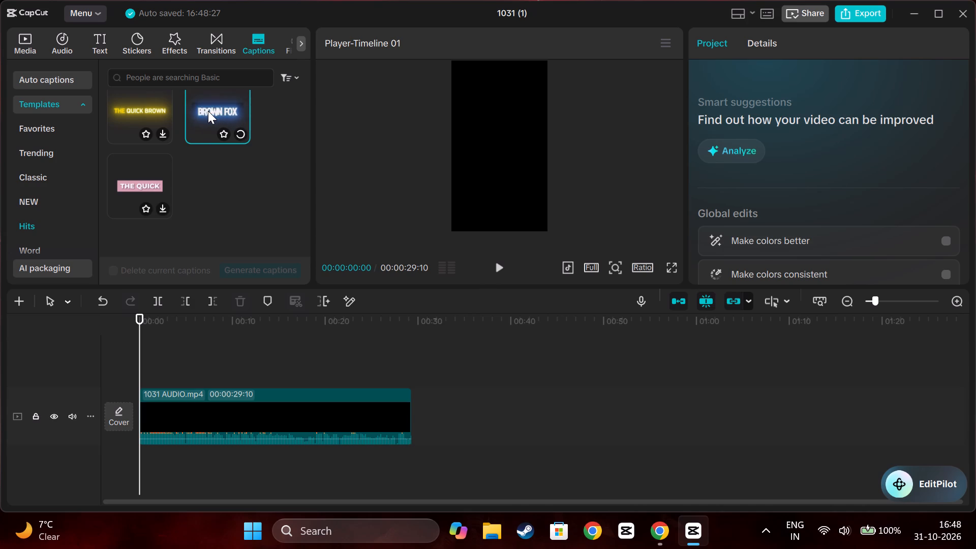
click(238, 267)
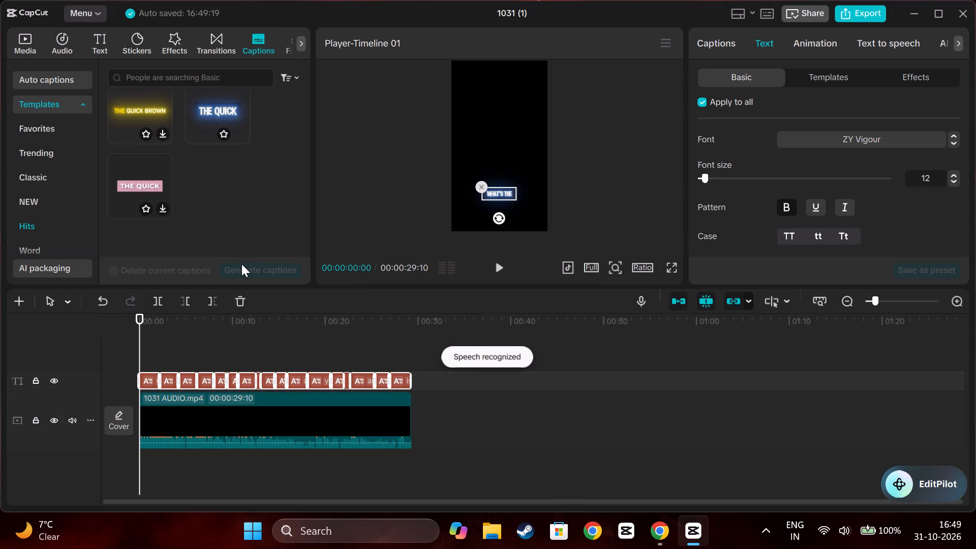
Preview the generated captions in full screen, and replay them in the editor from the start of the timeline.
click(674, 270)
key(space)
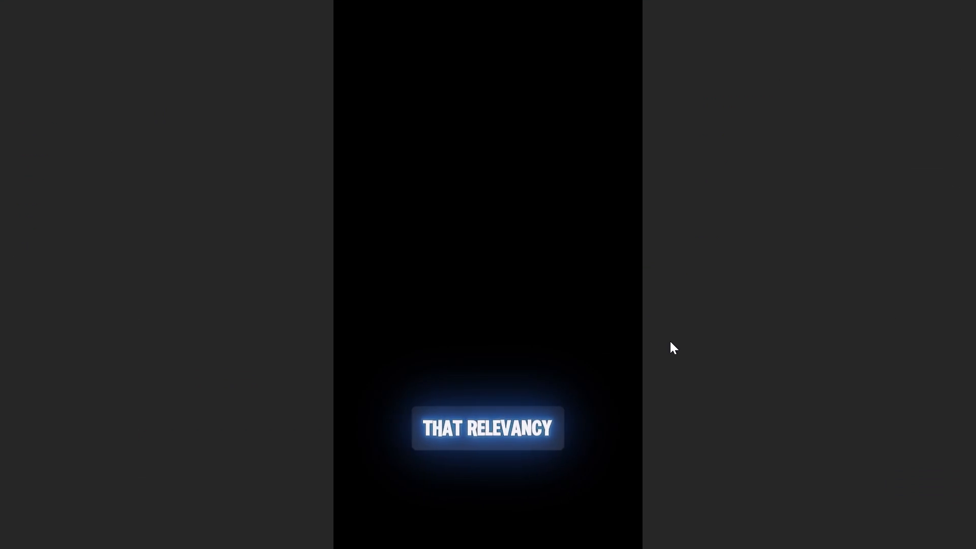
key(grave)
key(Escape)
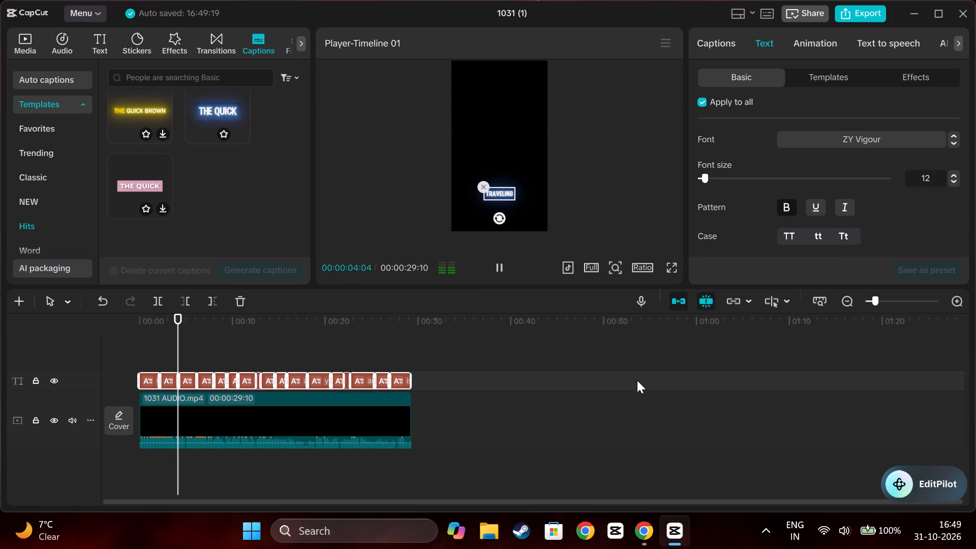
click(138, 348)
click(157, 471)
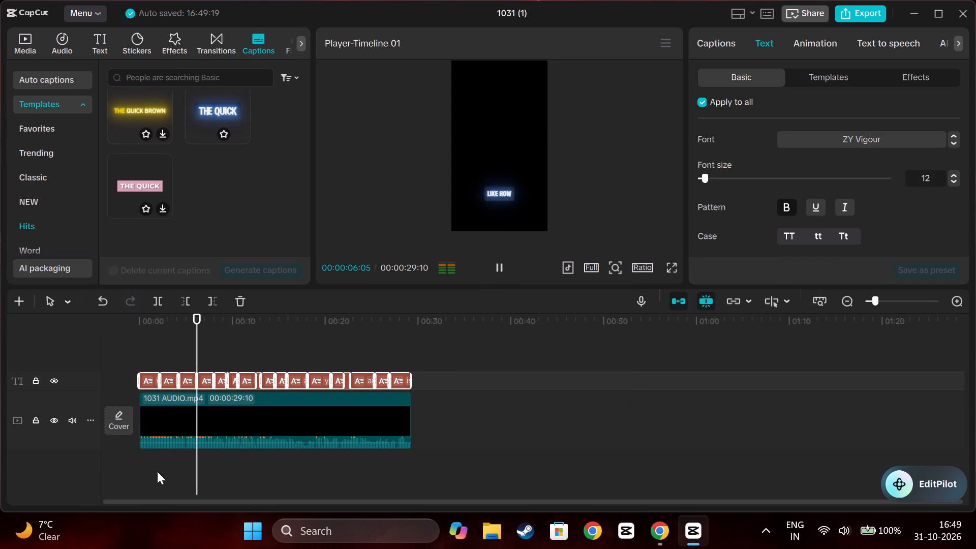
drag(158, 471, 124, 480)
key(space)
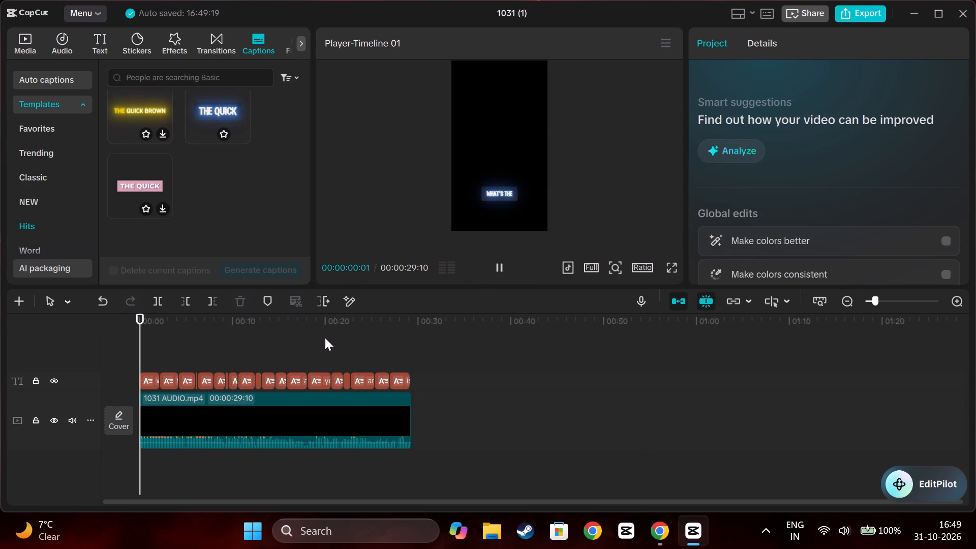
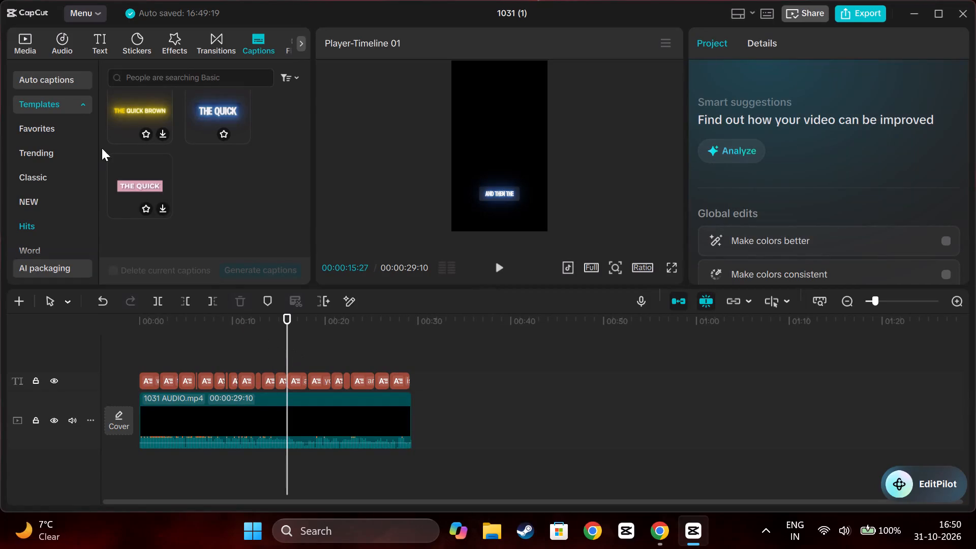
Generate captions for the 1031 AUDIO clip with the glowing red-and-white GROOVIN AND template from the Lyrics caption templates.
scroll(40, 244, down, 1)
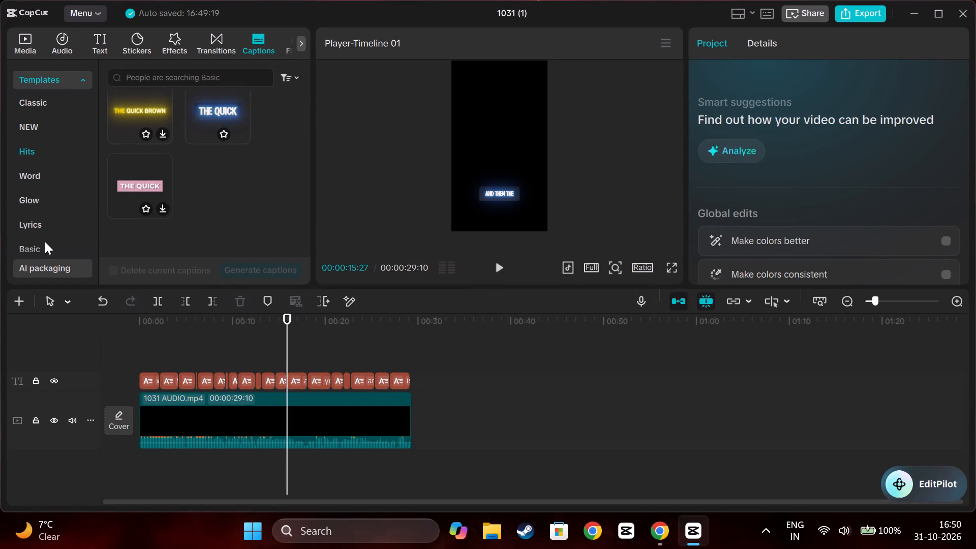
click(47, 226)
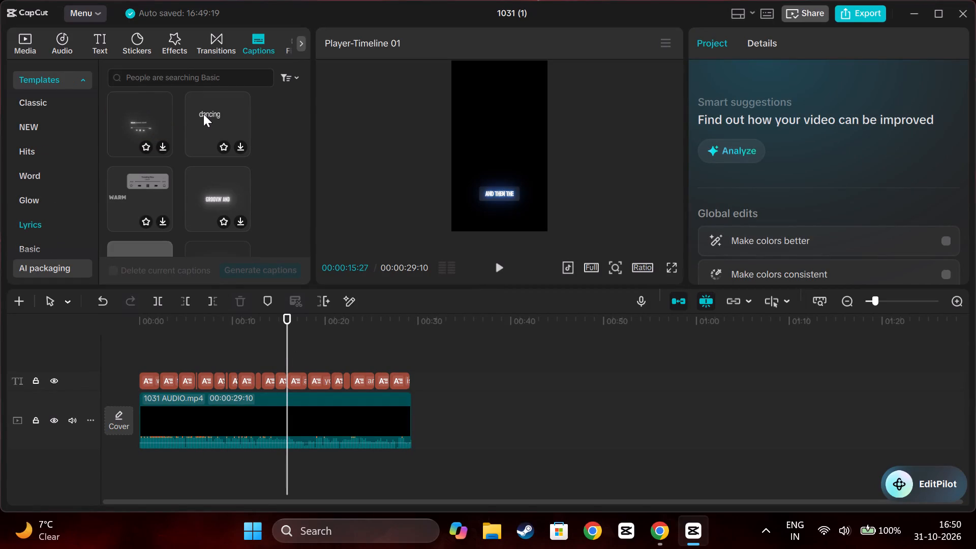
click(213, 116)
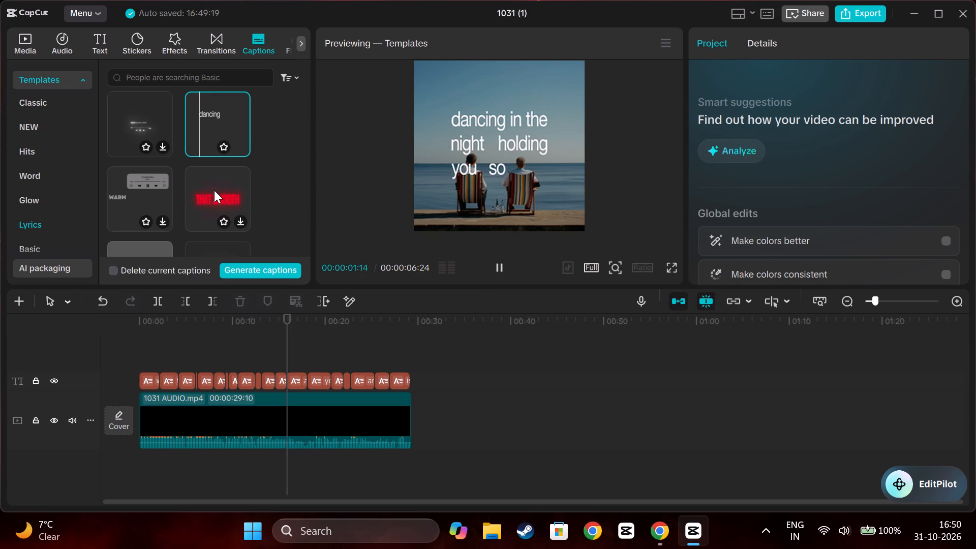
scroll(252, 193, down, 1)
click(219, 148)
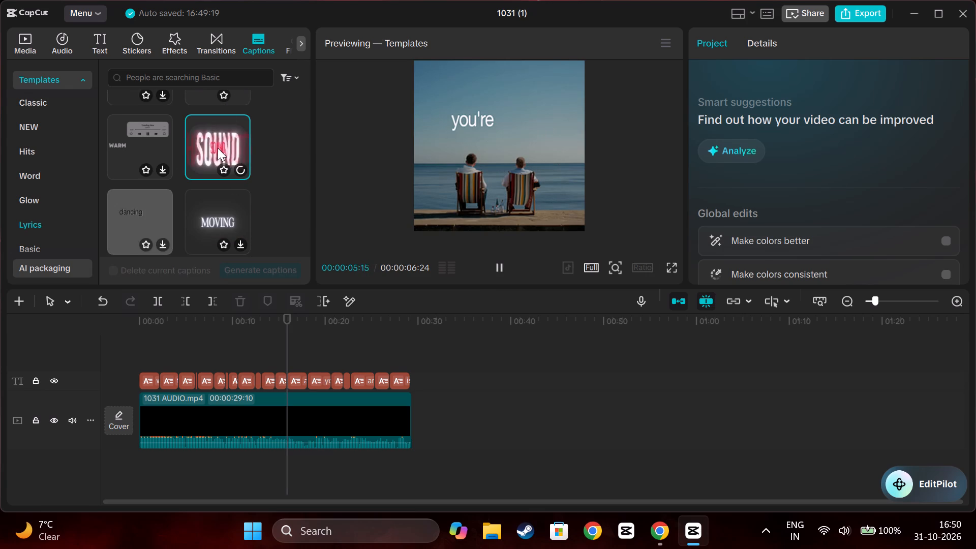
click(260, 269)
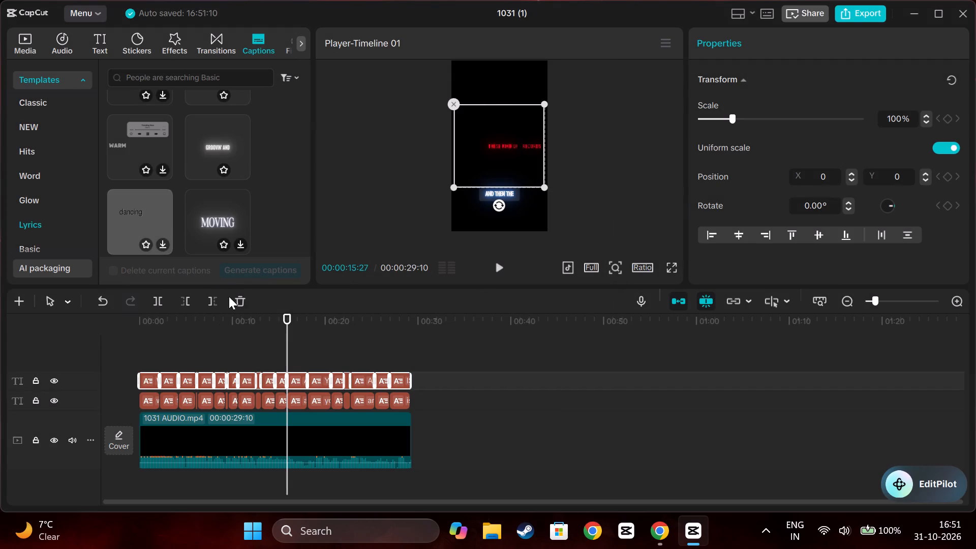
Delete all the blue-glow captions on the lower text track, just above the 1031 AUDIO clip.
drag(130, 401, 131, 401)
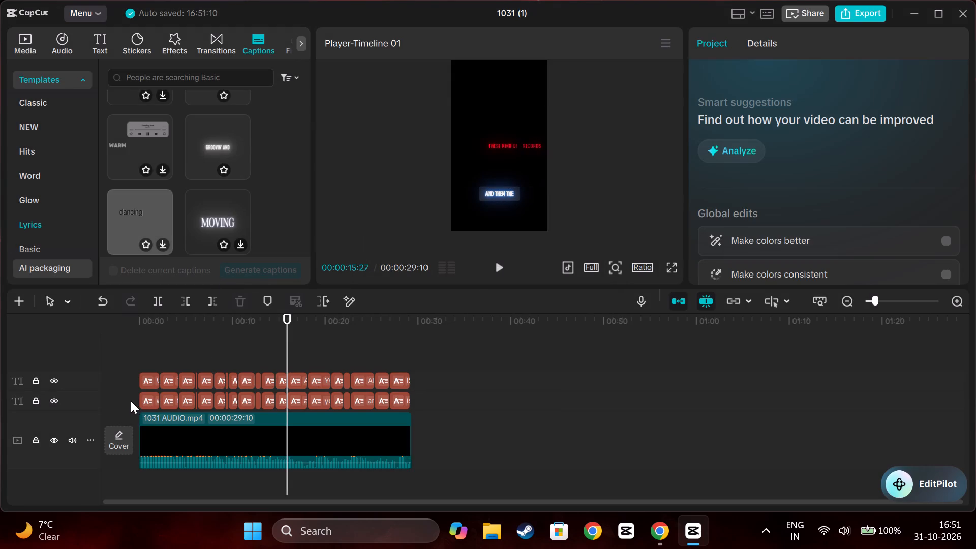
drag(131, 401, 390, 409)
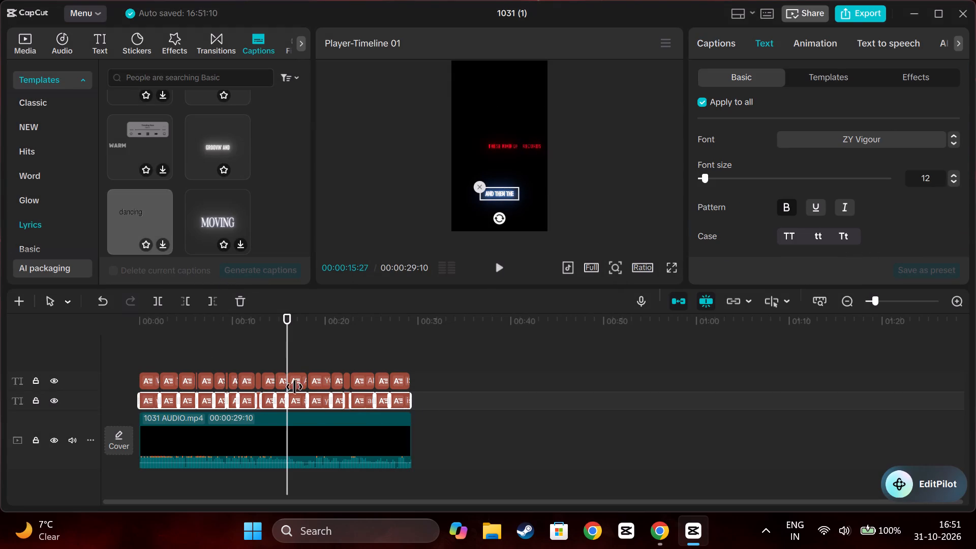
click(238, 300)
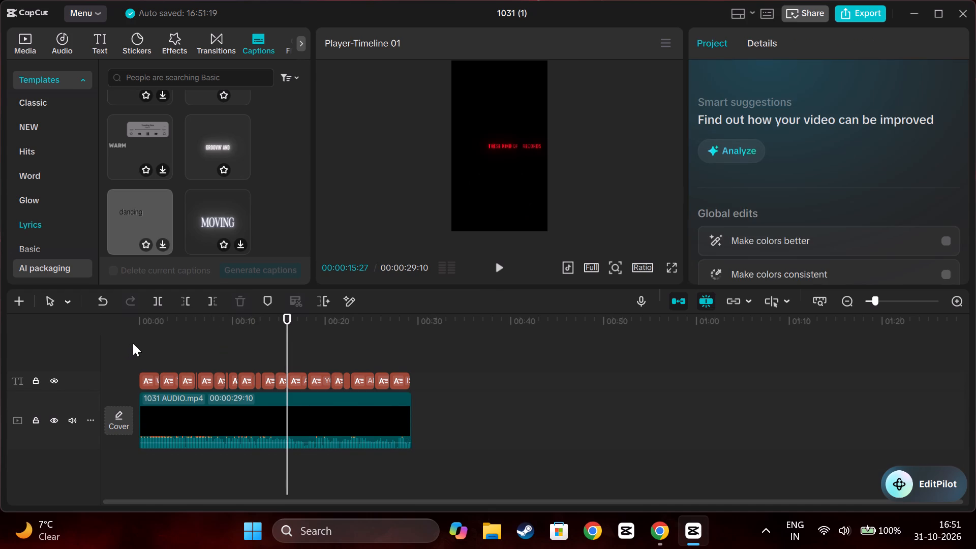
Play the red Lyrics captions from the start of the timeline to review their style.
click(133, 343)
click(155, 346)
drag(154, 347, 131, 348)
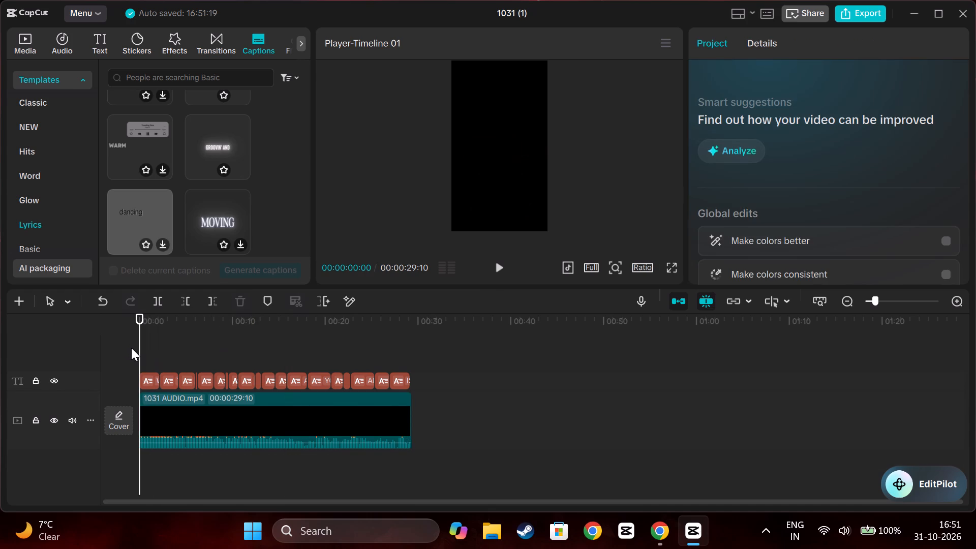
key(space)
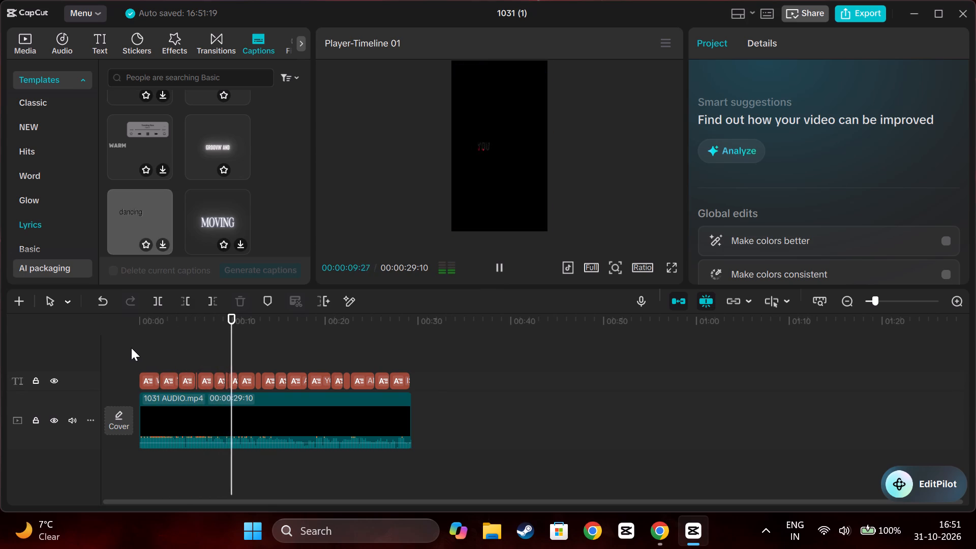
key(space)
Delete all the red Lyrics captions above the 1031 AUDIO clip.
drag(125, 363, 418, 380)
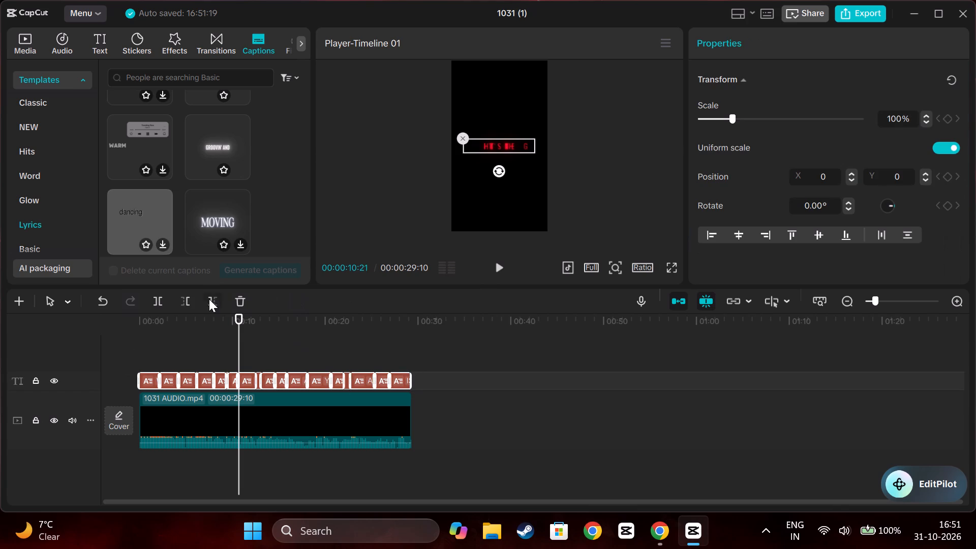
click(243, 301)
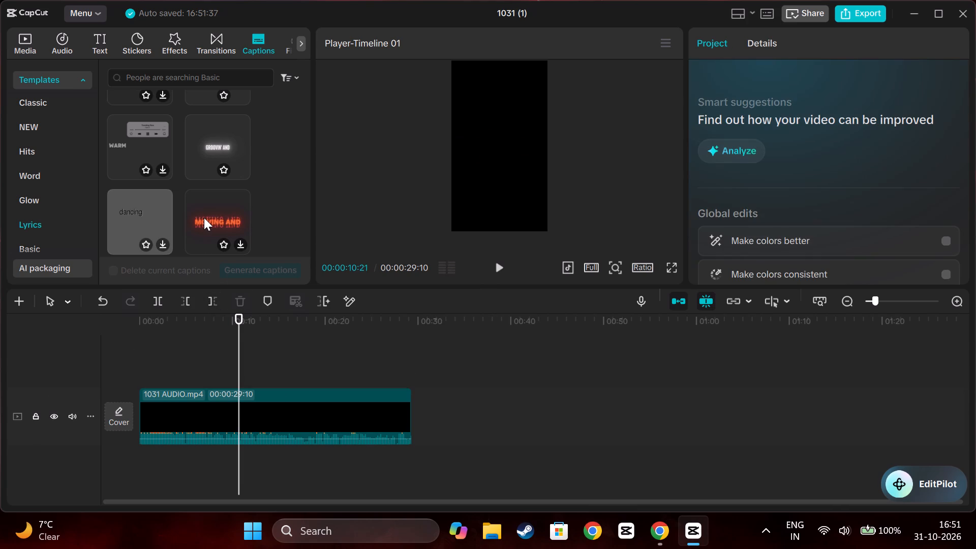
Generate captions for the 1031 AUDIO clip with the GROOVEN template from the Lyrics caption templates, with deletion of current captions enabled.
scroll(234, 212, down, 2)
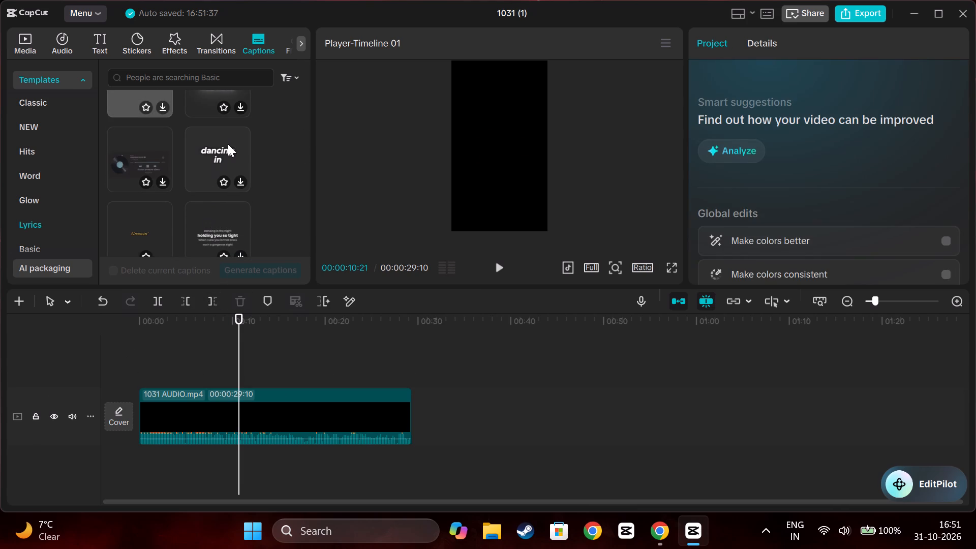
scroll(223, 171, down, 1)
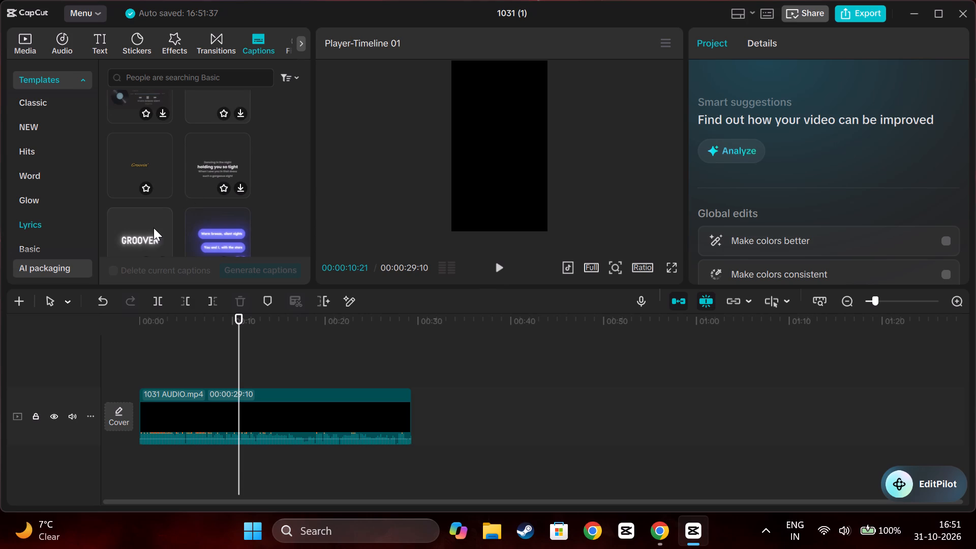
scroll(157, 209, down, 1)
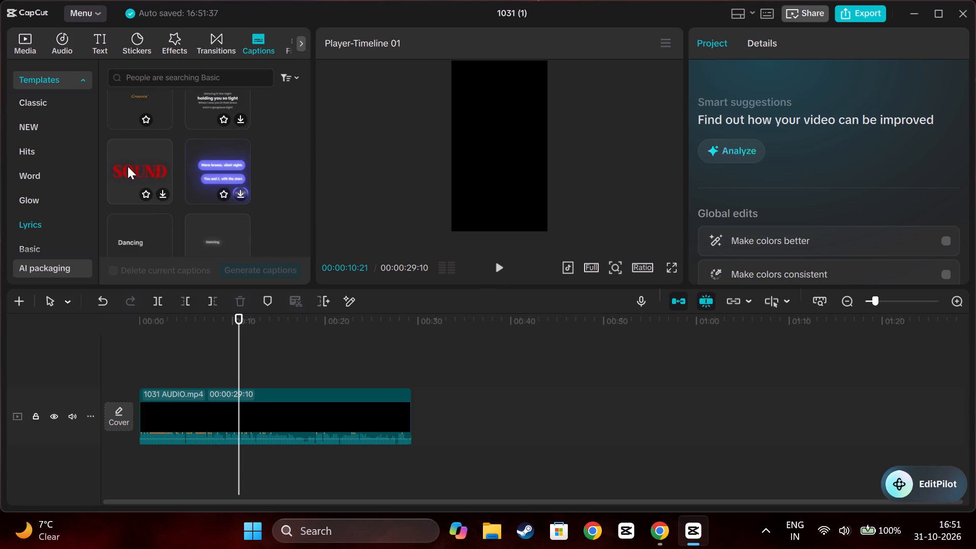
click(128, 166)
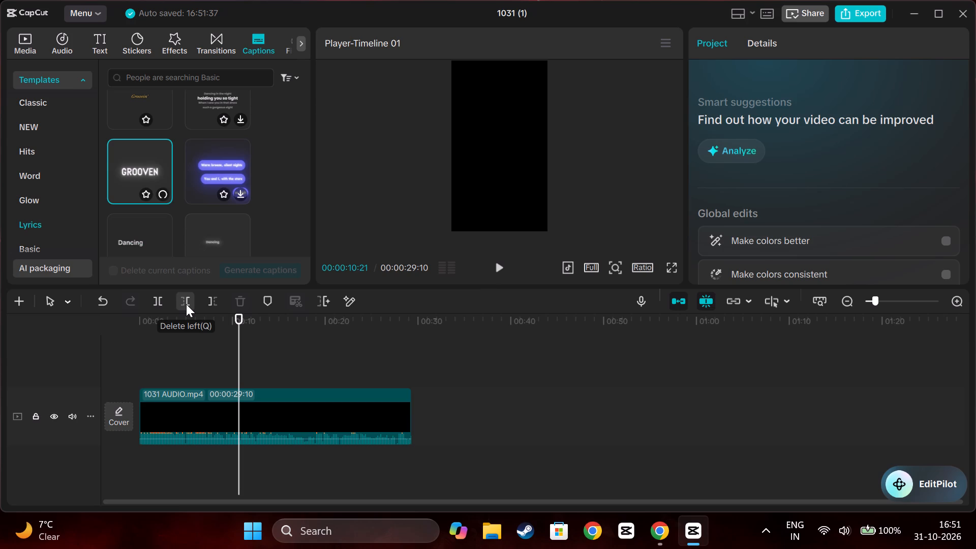
click(110, 273)
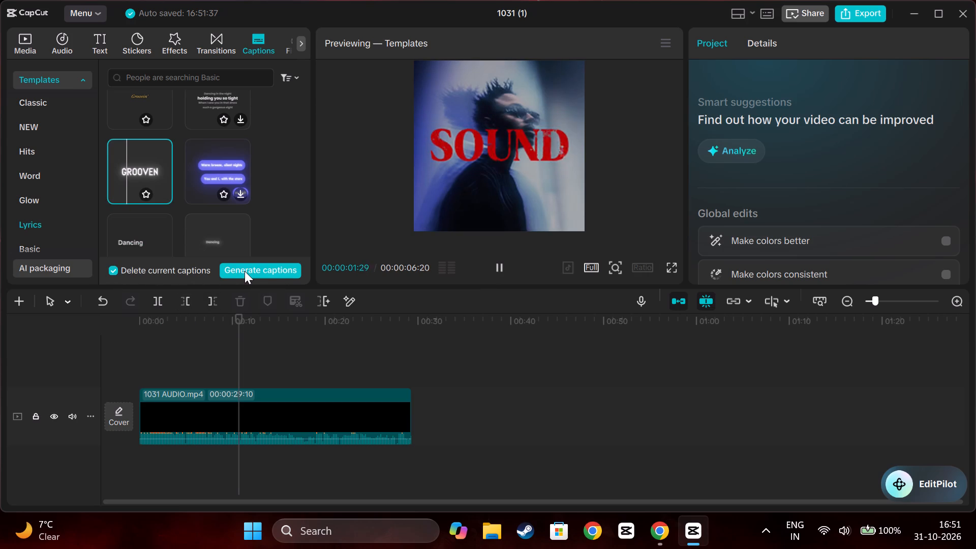
click(245, 271)
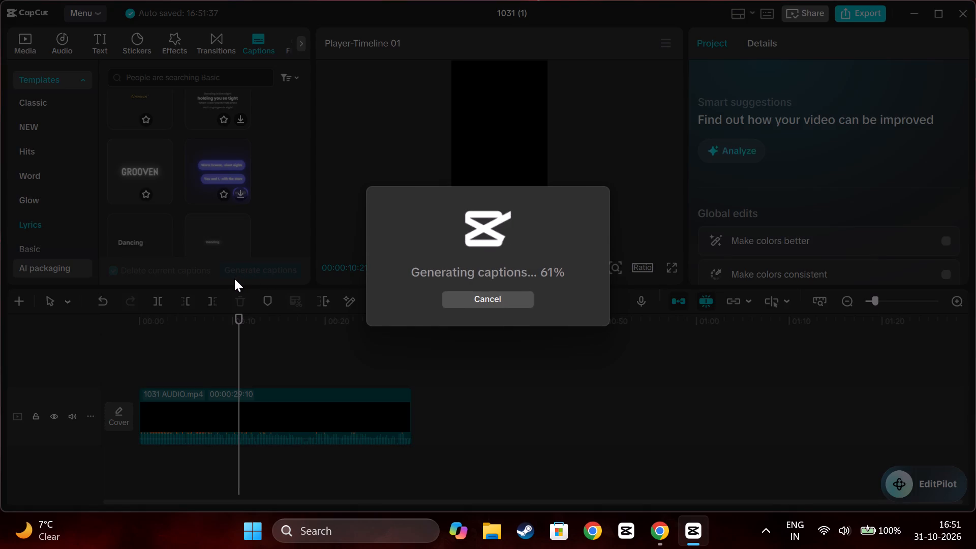
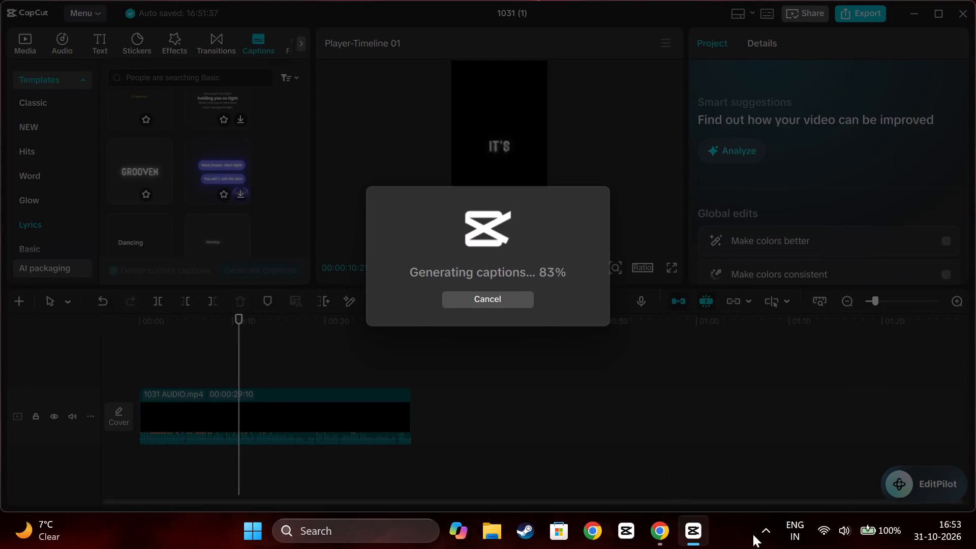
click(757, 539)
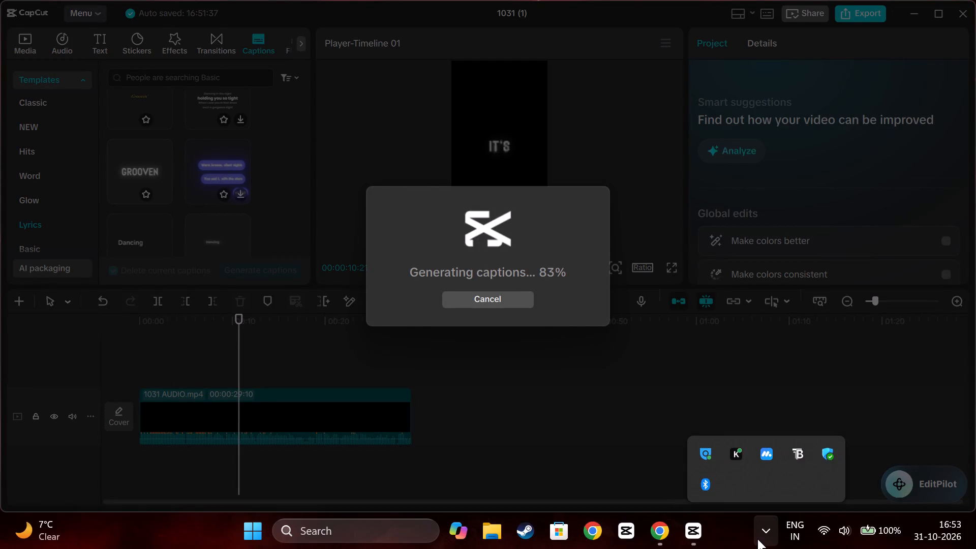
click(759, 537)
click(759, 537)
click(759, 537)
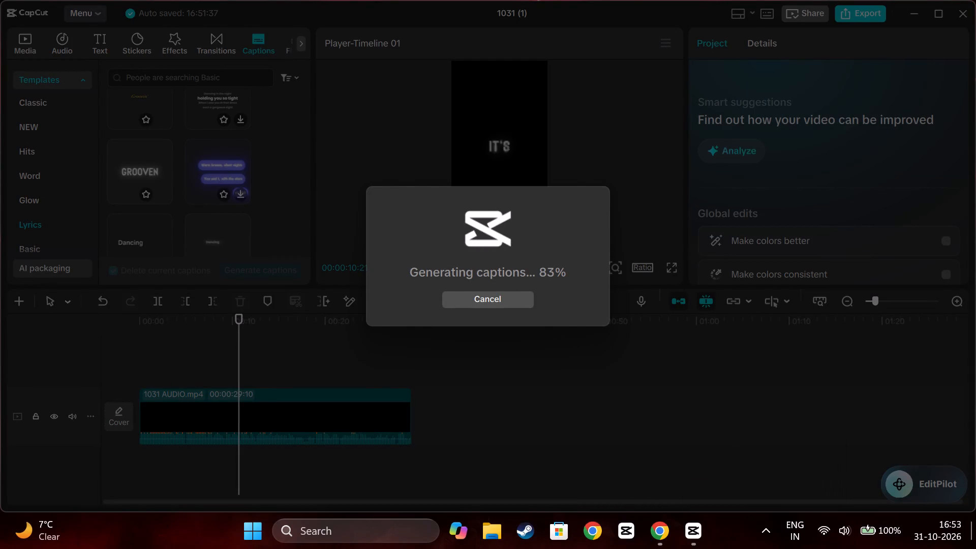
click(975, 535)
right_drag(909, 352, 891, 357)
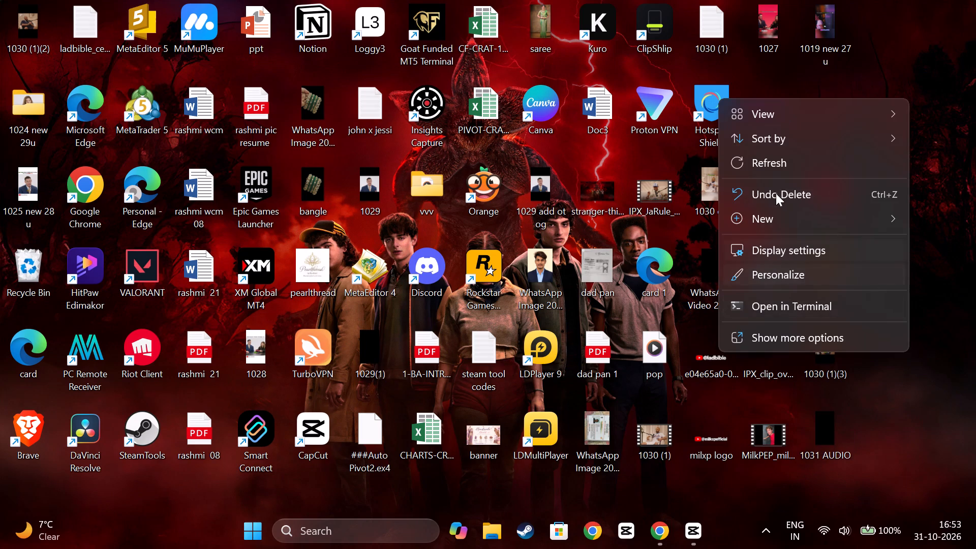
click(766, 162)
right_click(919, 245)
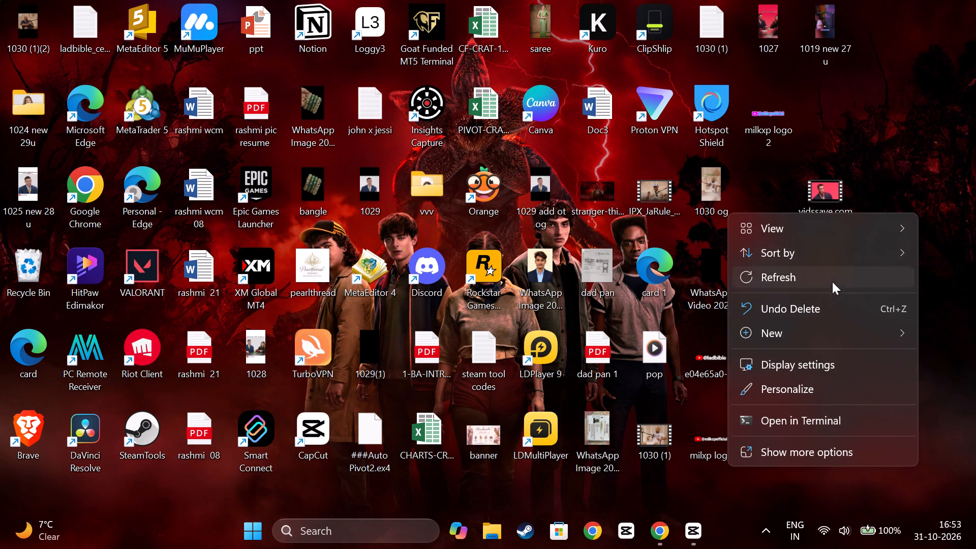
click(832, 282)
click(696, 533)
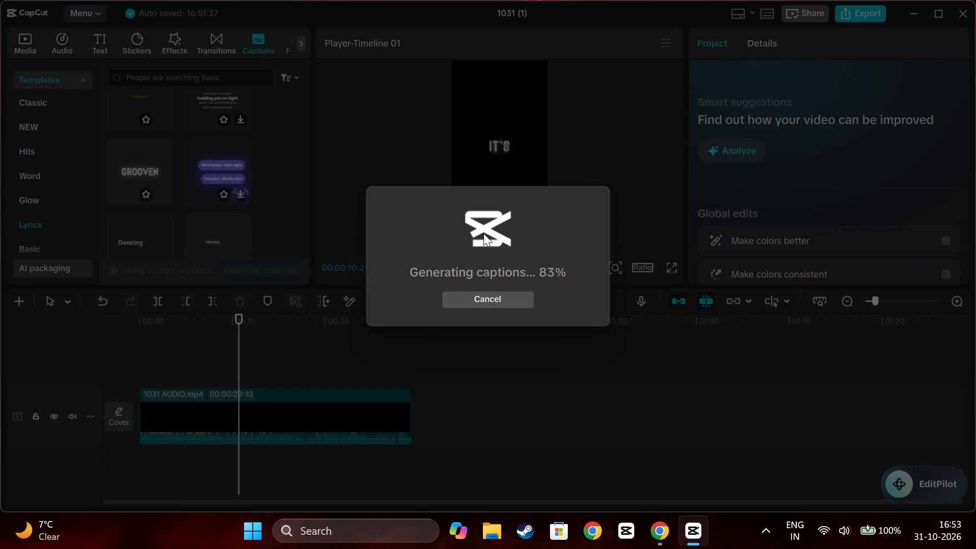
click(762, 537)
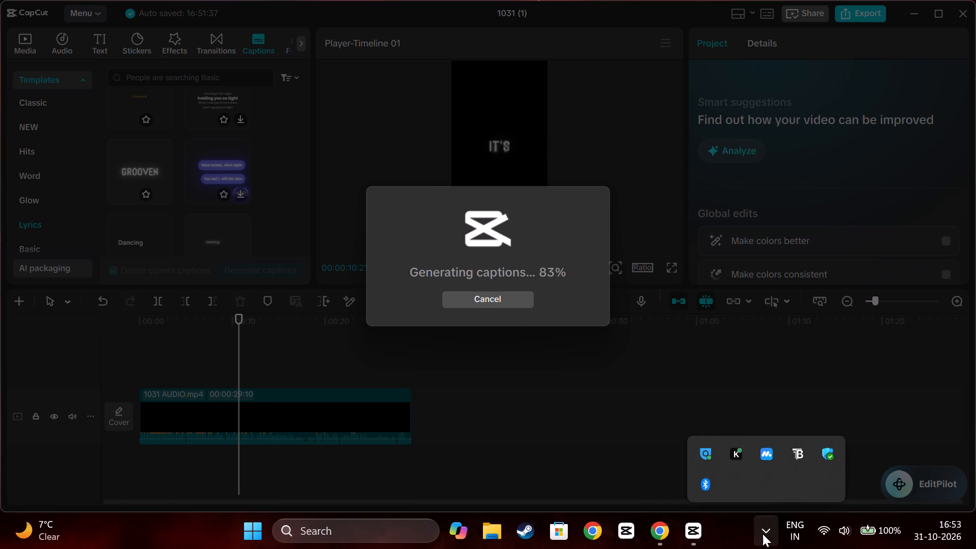
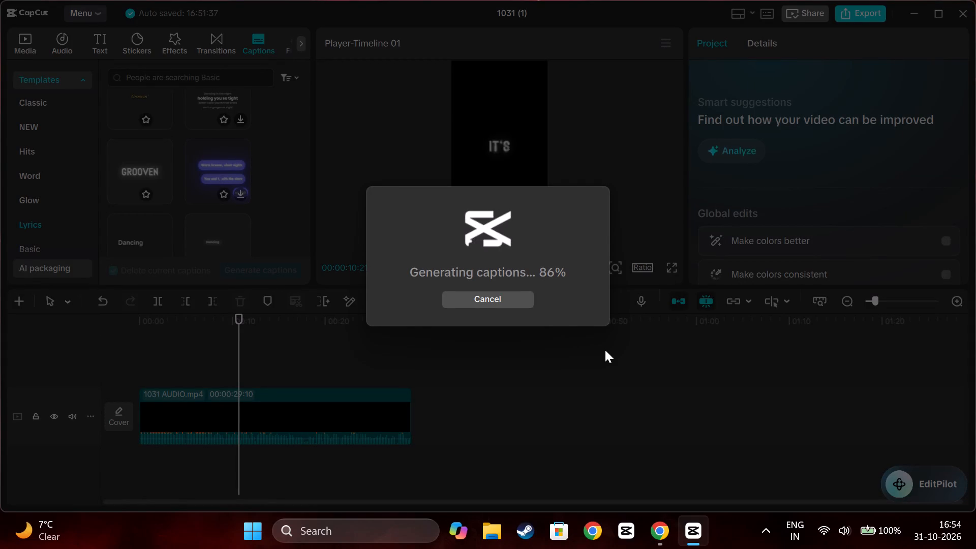
Play back the generated captions to check the current lyric-style look.
click(501, 295)
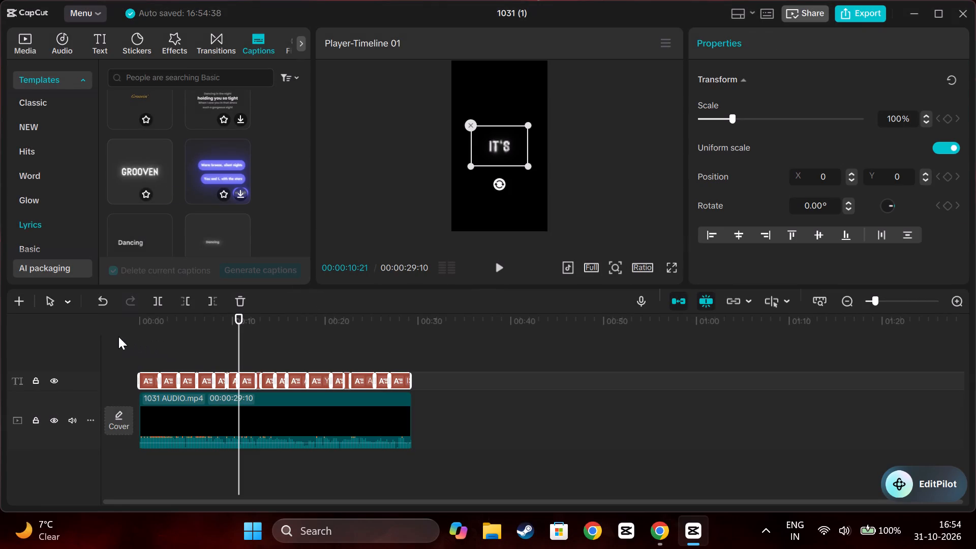
click(142, 334)
key(space)
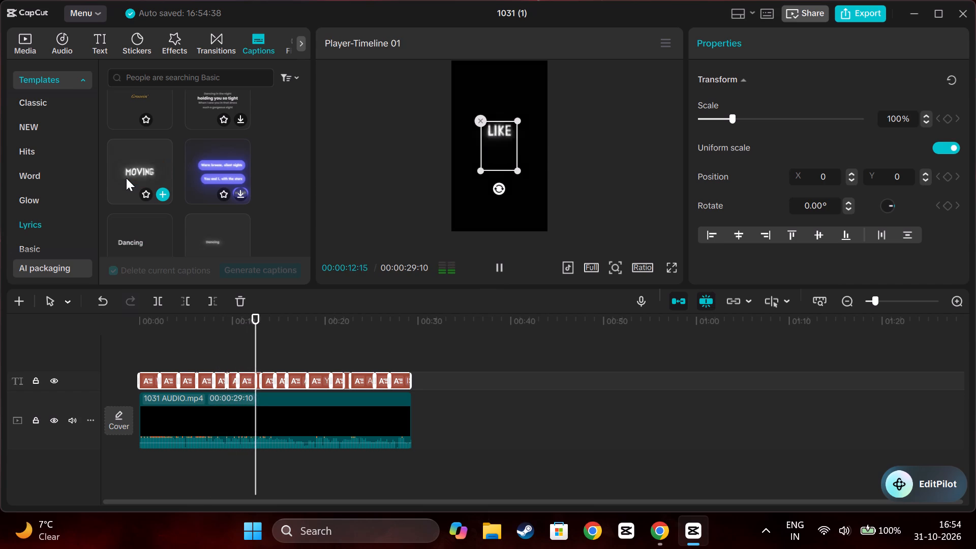
key(space)
Regenerate the captions with the white, dark-outlined QUICK template from the Basic category, deleting the current captions.
scroll(129, 184, down, 2)
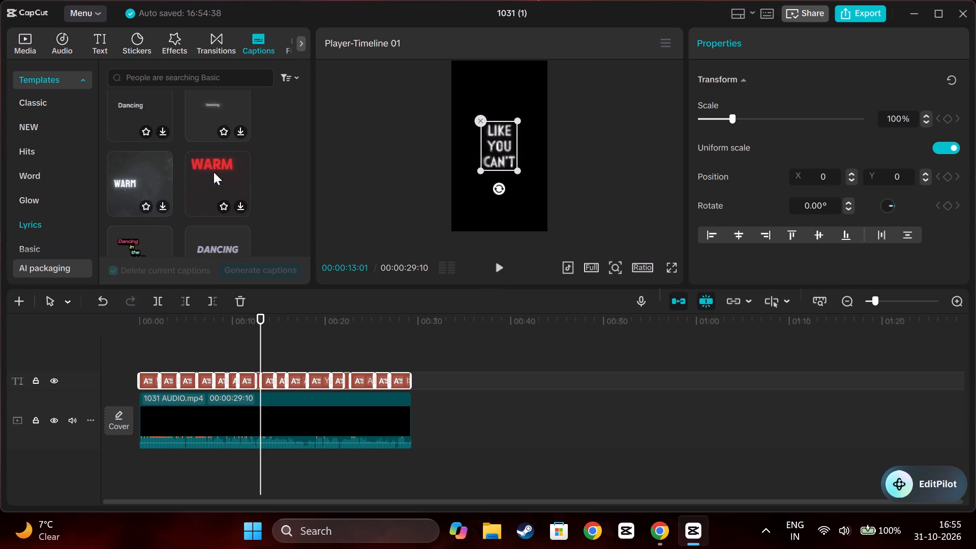
scroll(162, 185, down, 1)
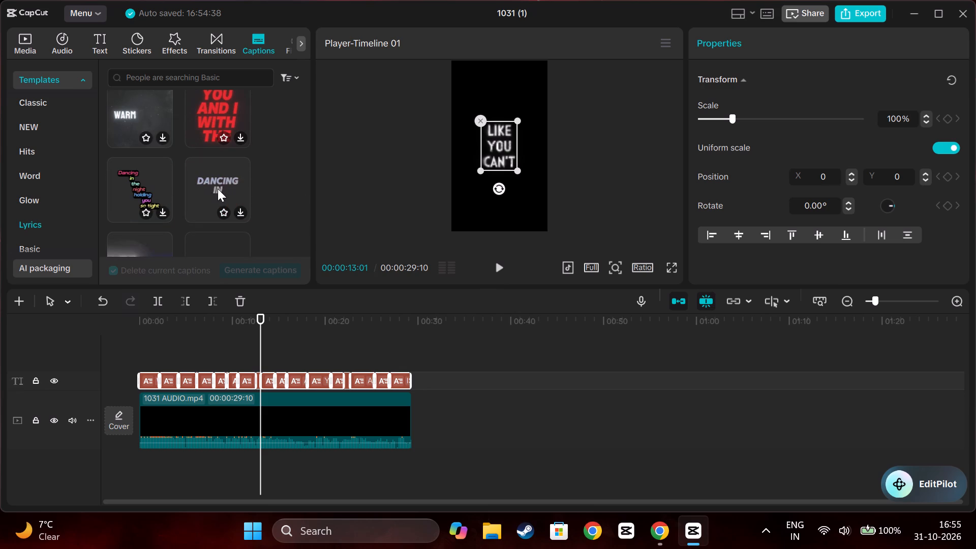
scroll(207, 198, down, 1)
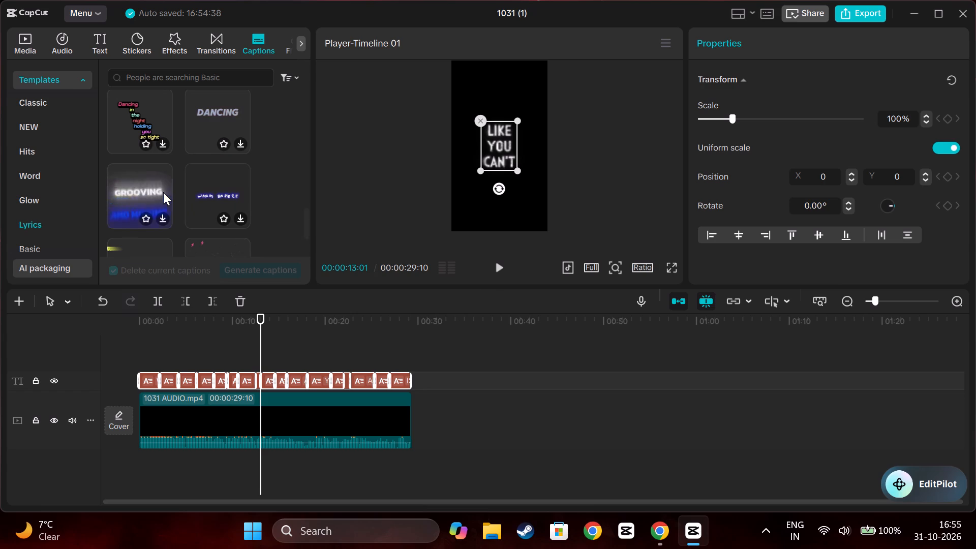
scroll(201, 193, down, 1)
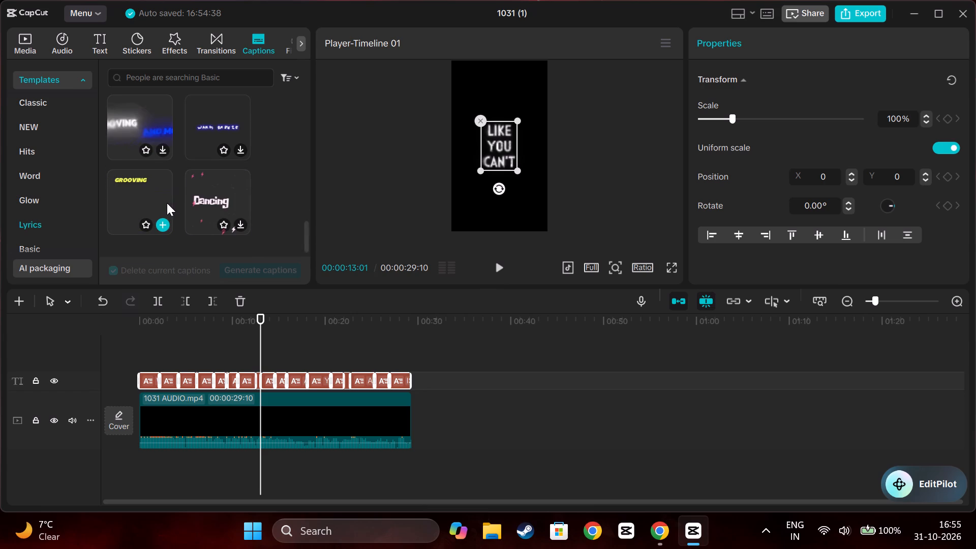
scroll(167, 203, down, 1)
click(30, 240)
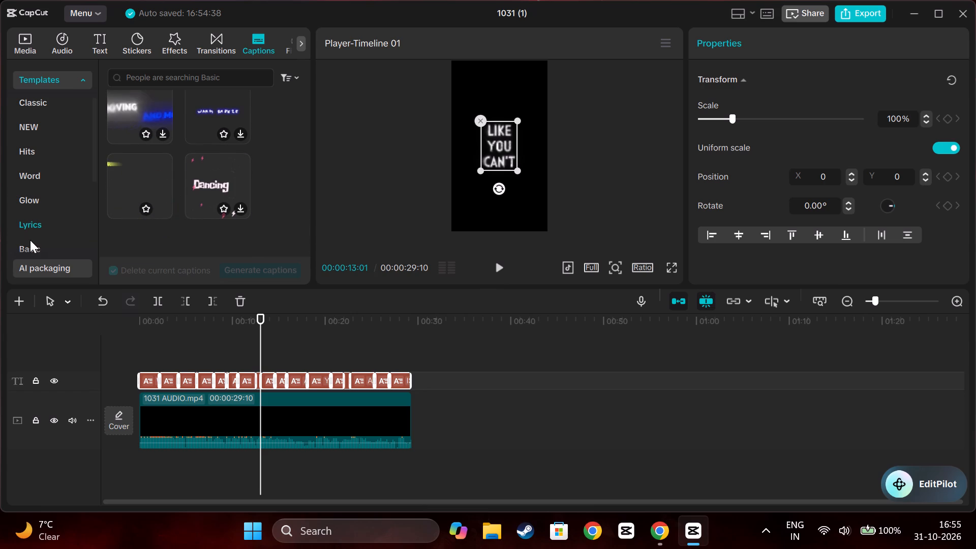
click(32, 243)
scroll(49, 187, down, 1)
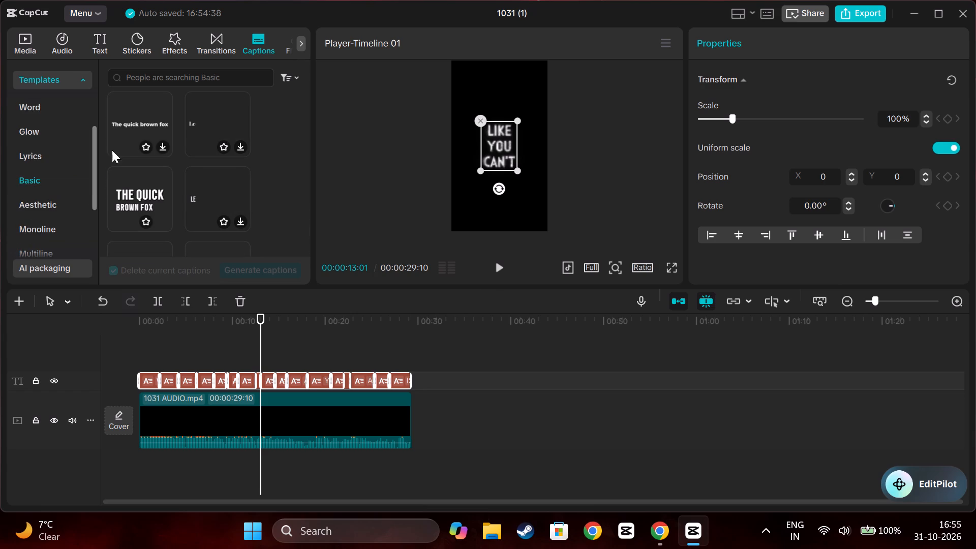
scroll(195, 207, down, 1)
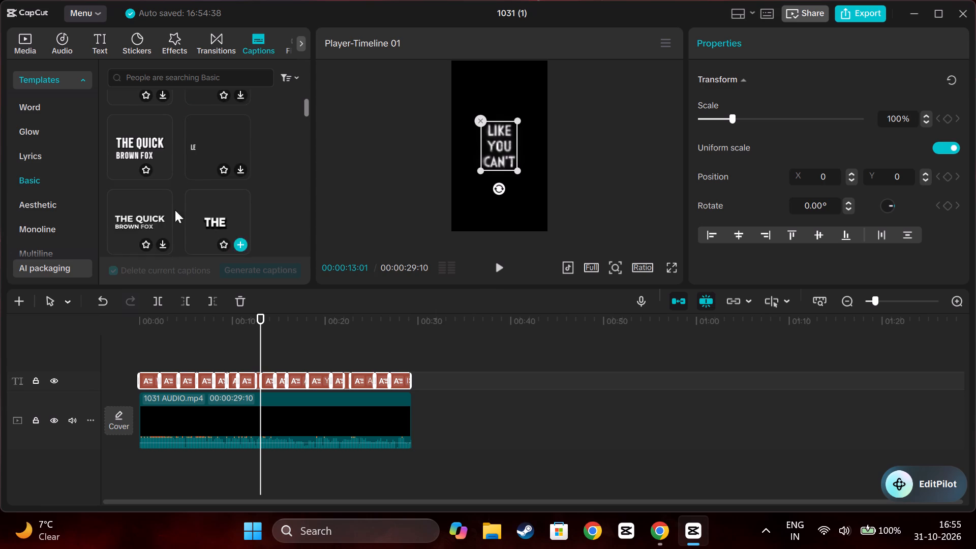
scroll(205, 219, down, 3)
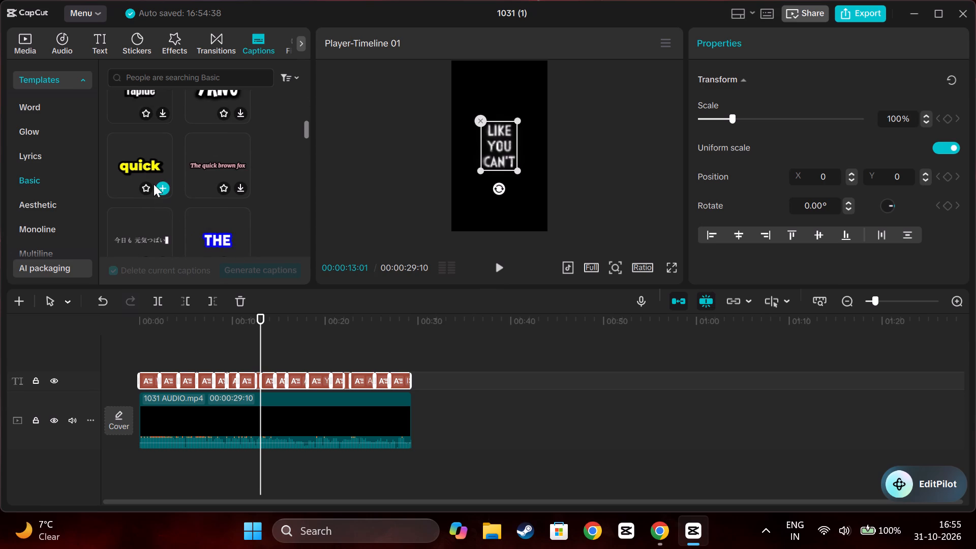
scroll(201, 202, down, 1)
scroll(156, 205, down, 2)
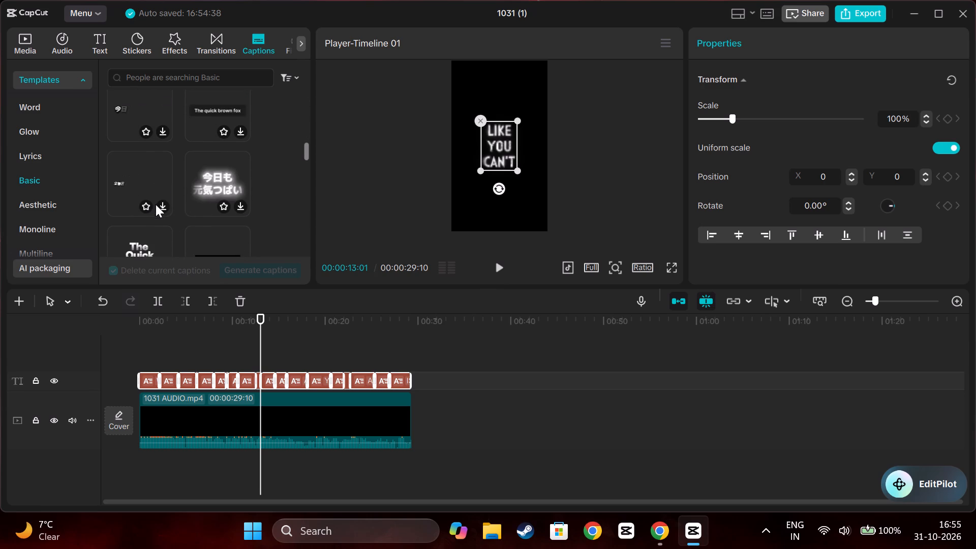
scroll(212, 193, down, 1)
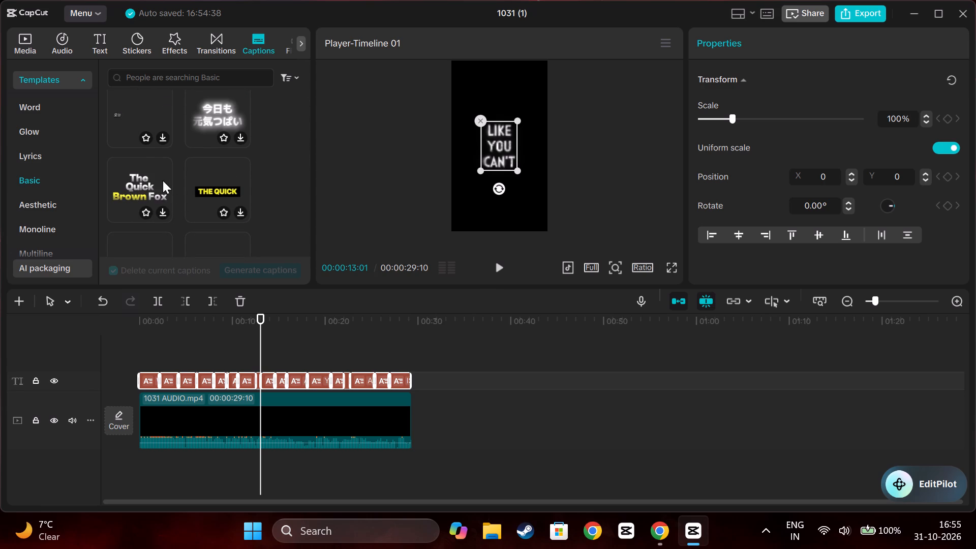
scroll(159, 180, down, 1)
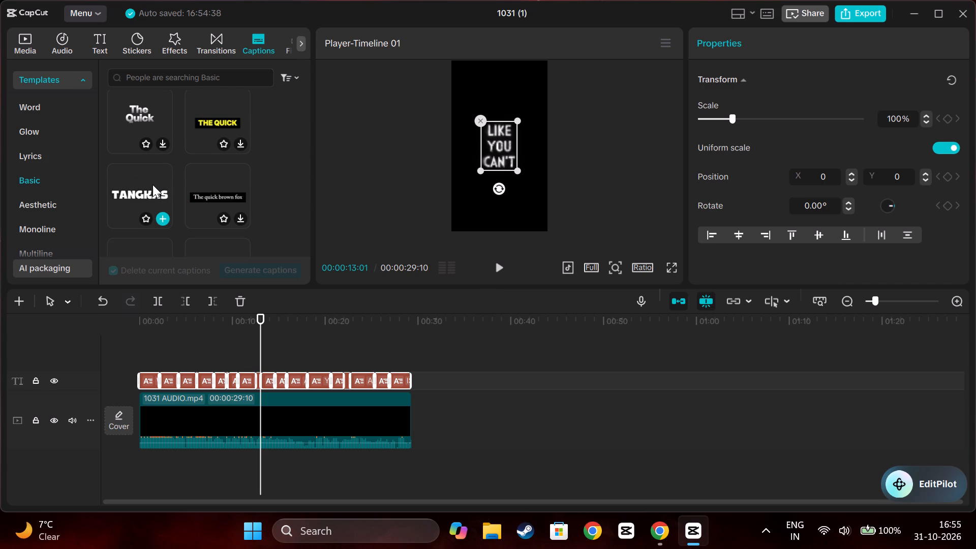
scroll(152, 185, down, 2)
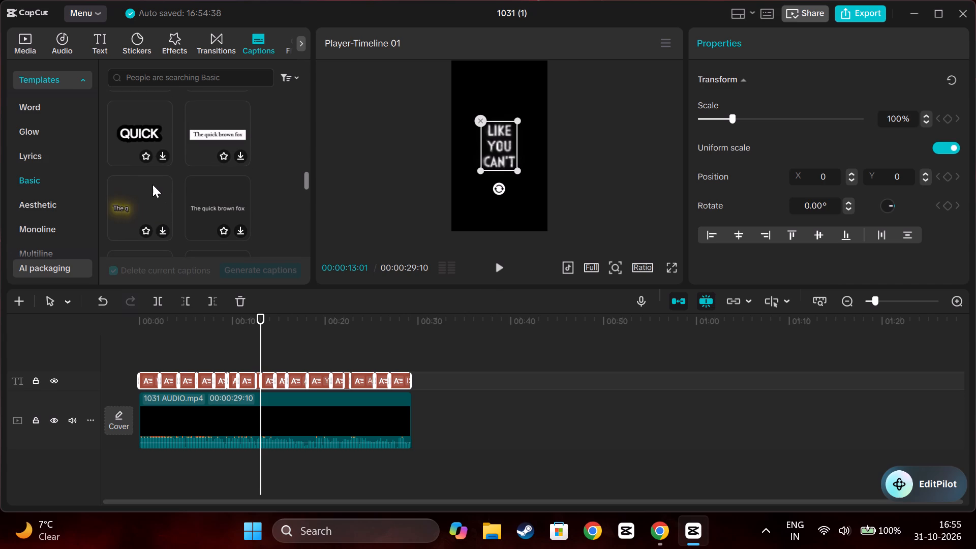
scroll(152, 185, down, 2)
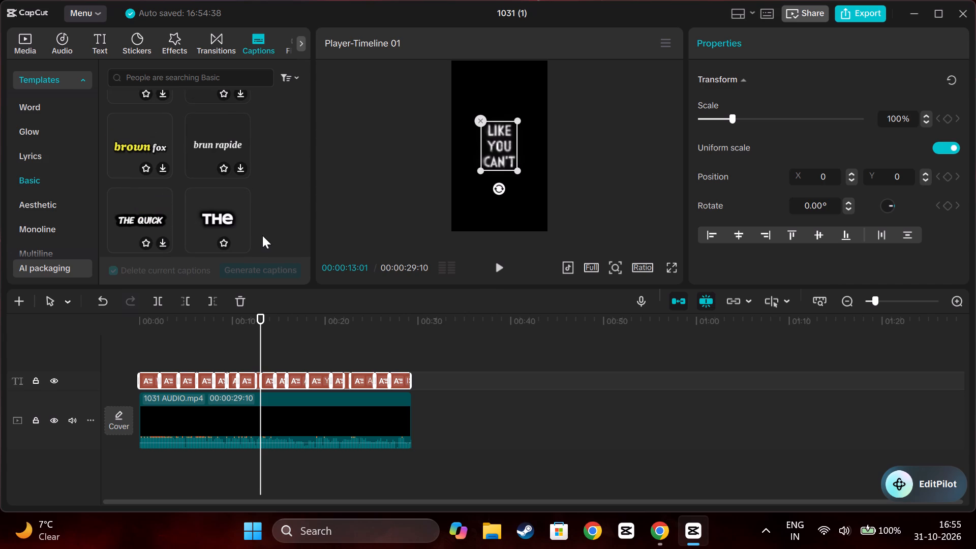
click(212, 217)
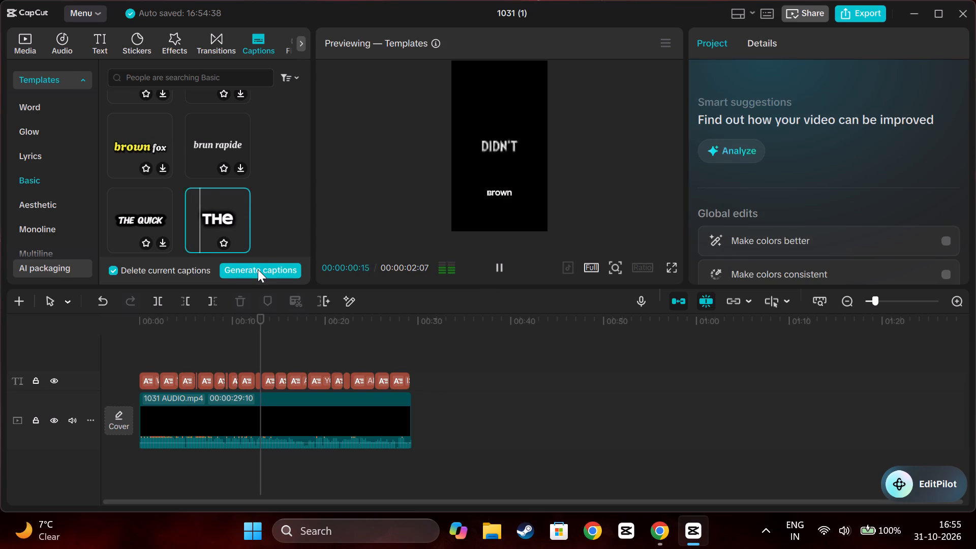
click(258, 269)
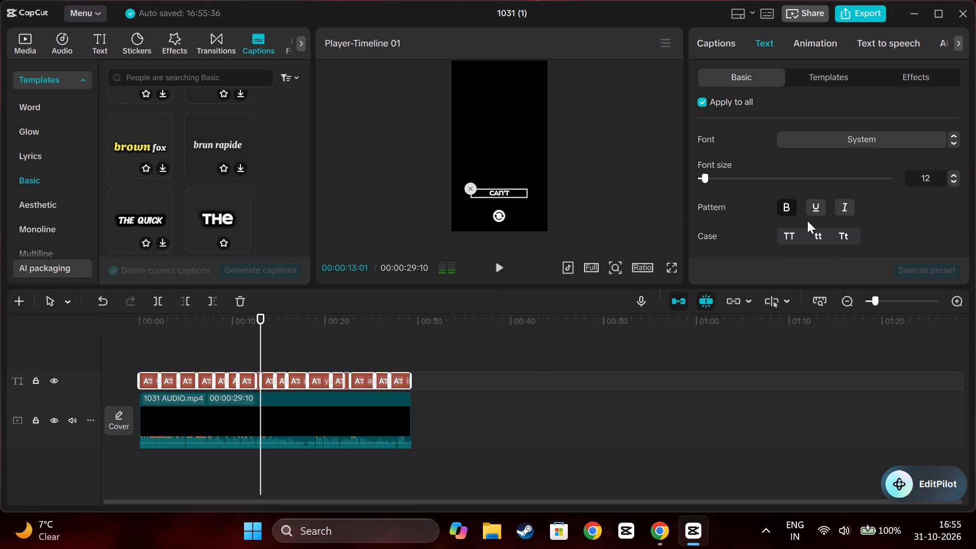
Set the character spacing to 2 for all captions.
scroll(807, 221, down, 2)
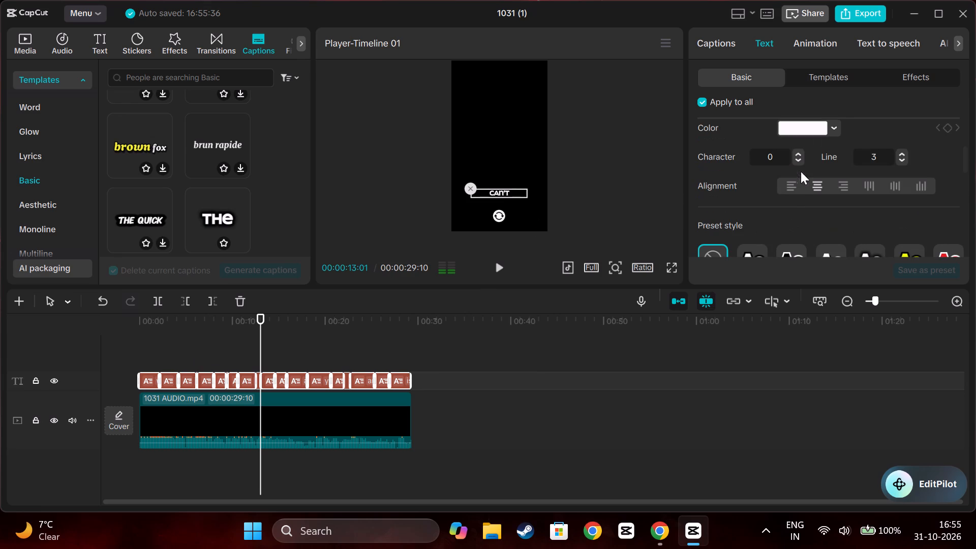
double_click(798, 152)
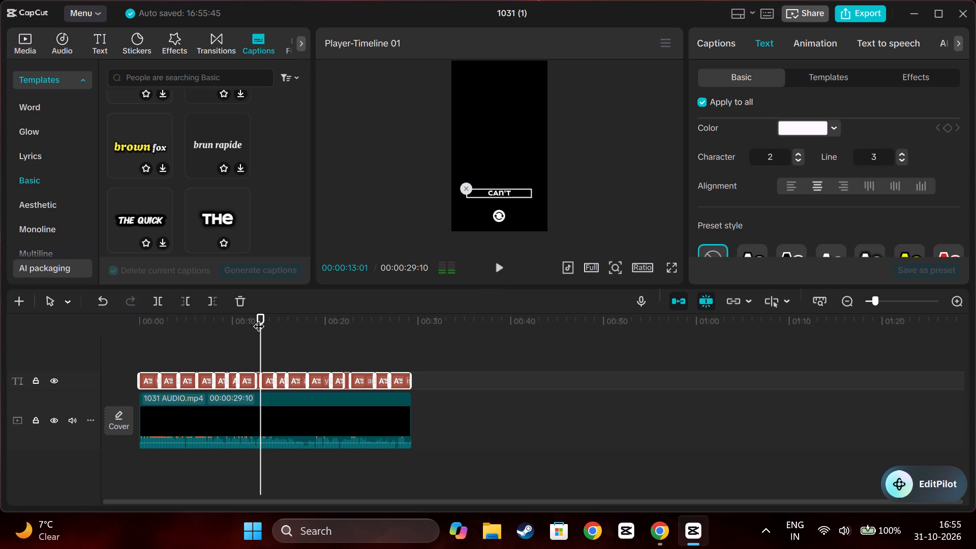
Play the whole timeline from the start to review the restyled captions.
drag(258, 318, 53, 335)
key(space)
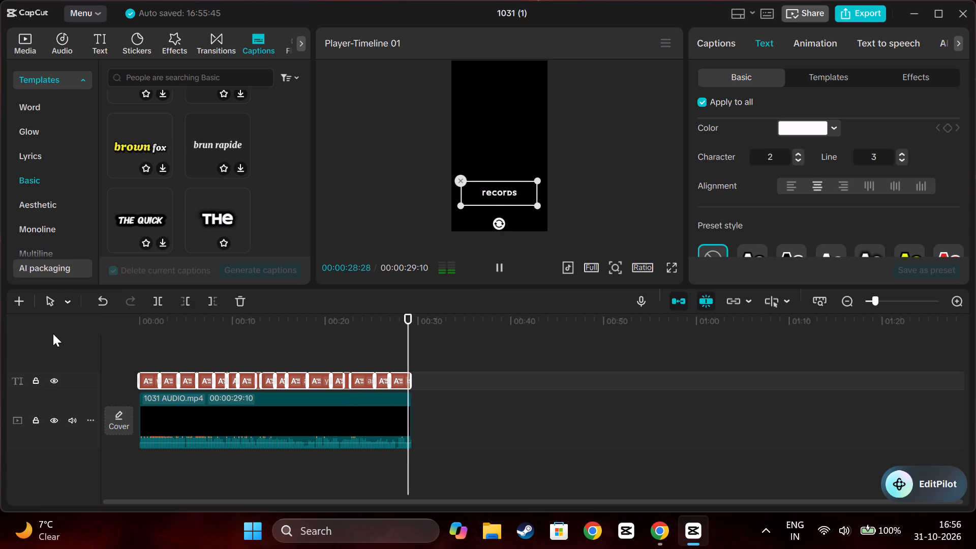
Select all the captions and move them slightly higher in the frame, keeping them horizontally centred, using the frame at about 00:00:02:06.
click(144, 352)
drag(147, 346, 160, 345)
drag(131, 380, 365, 383)
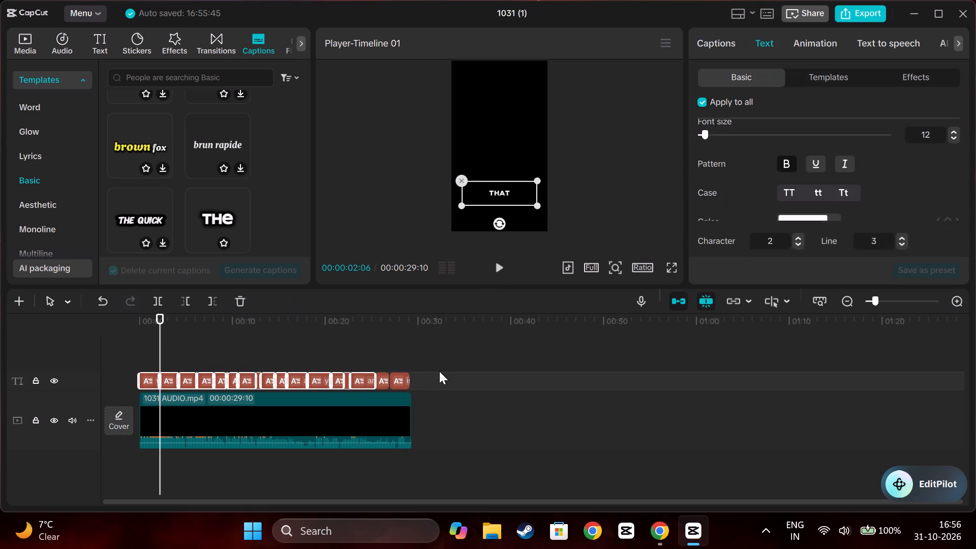
drag(434, 377, 140, 382)
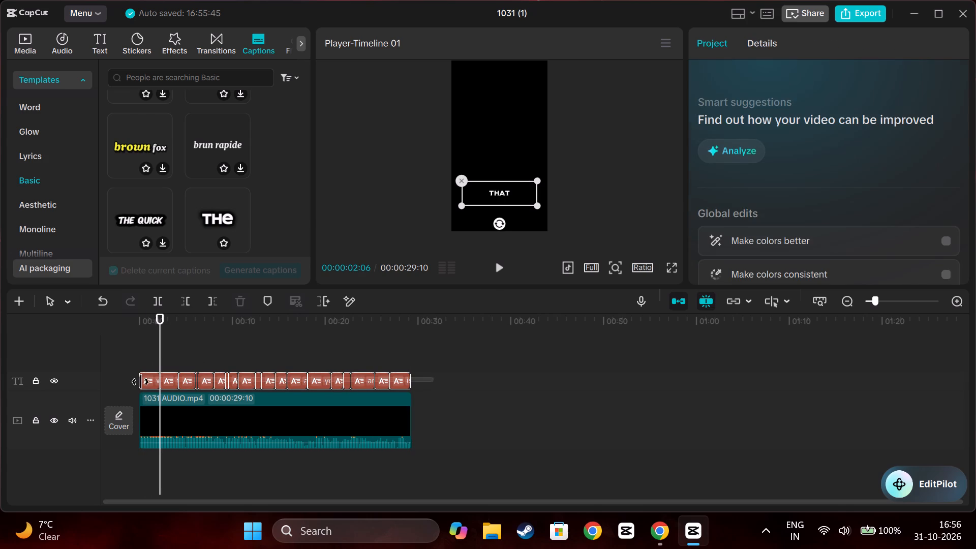
drag(499, 192, 501, 177)
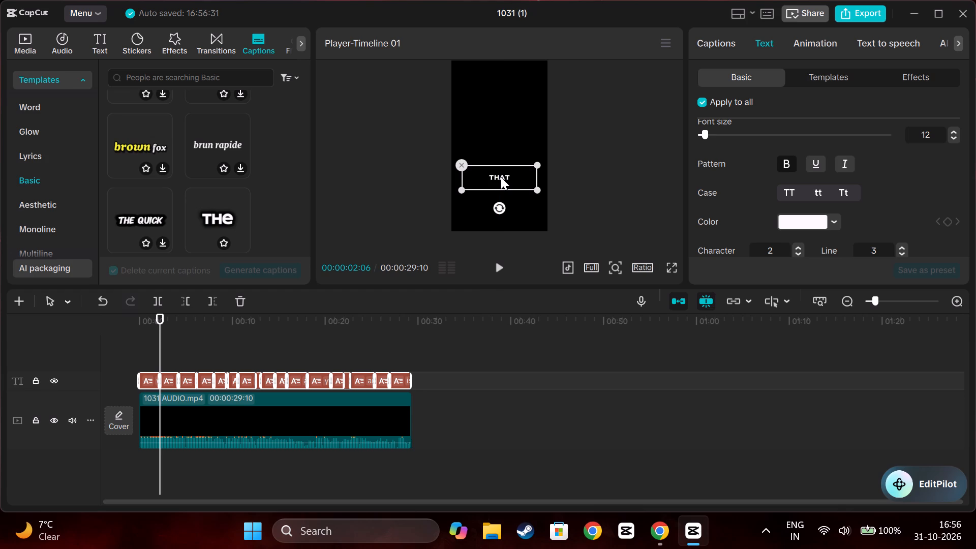
click(501, 177)
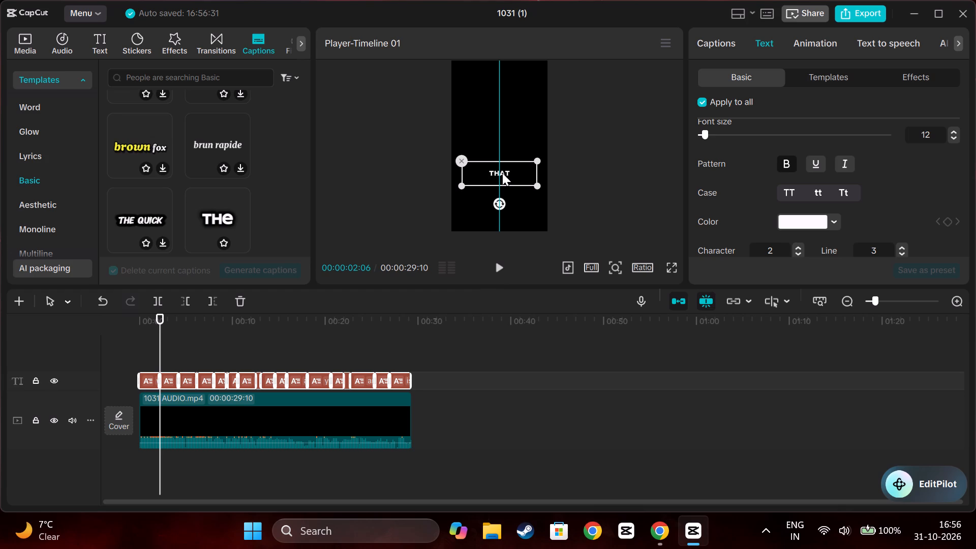
drag(502, 173, 502, 177)
Add the 1030 og video from the desktop to a track above the captions and align its start with the timeline's beginning.
click(974, 543)
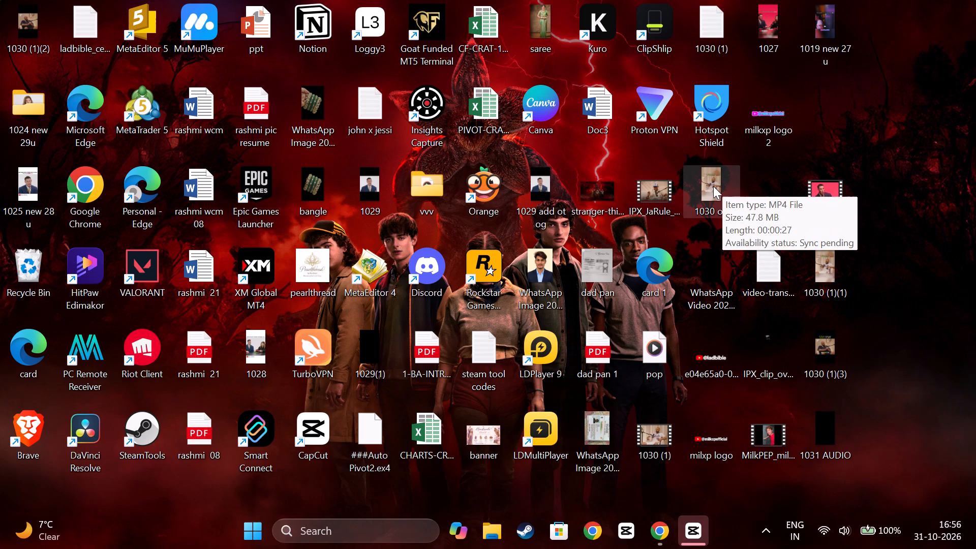
drag(709, 184, 696, 479)
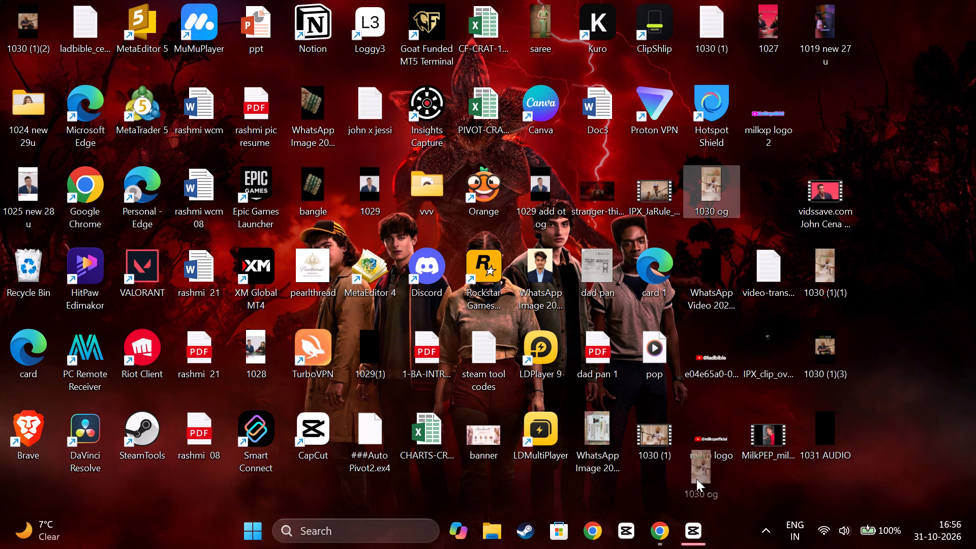
drag(696, 479, 490, 516)
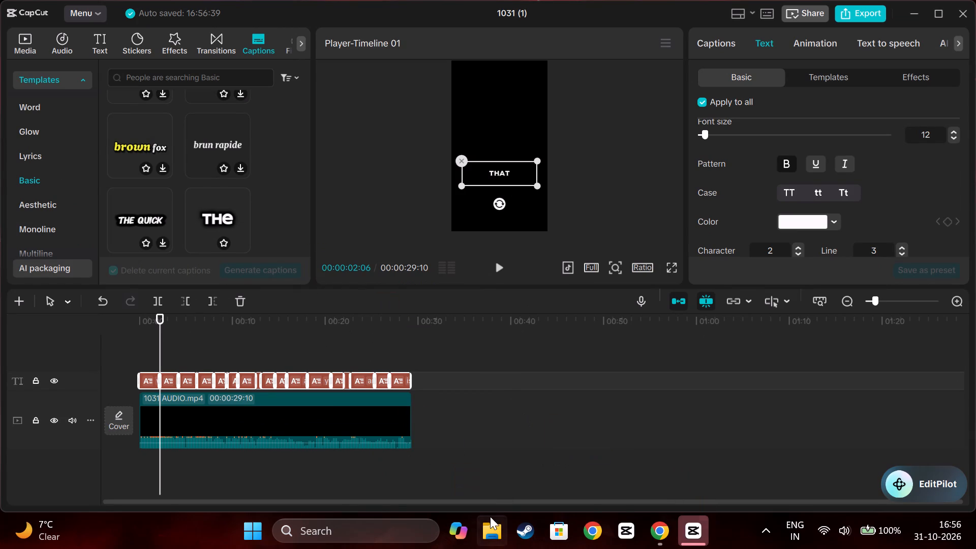
drag(490, 516, 491, 433)
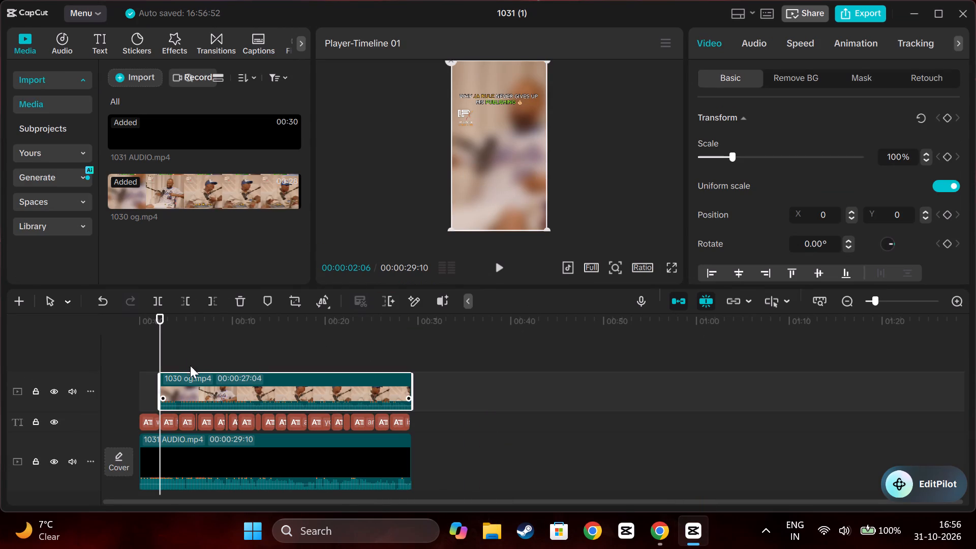
drag(182, 379, 156, 376)
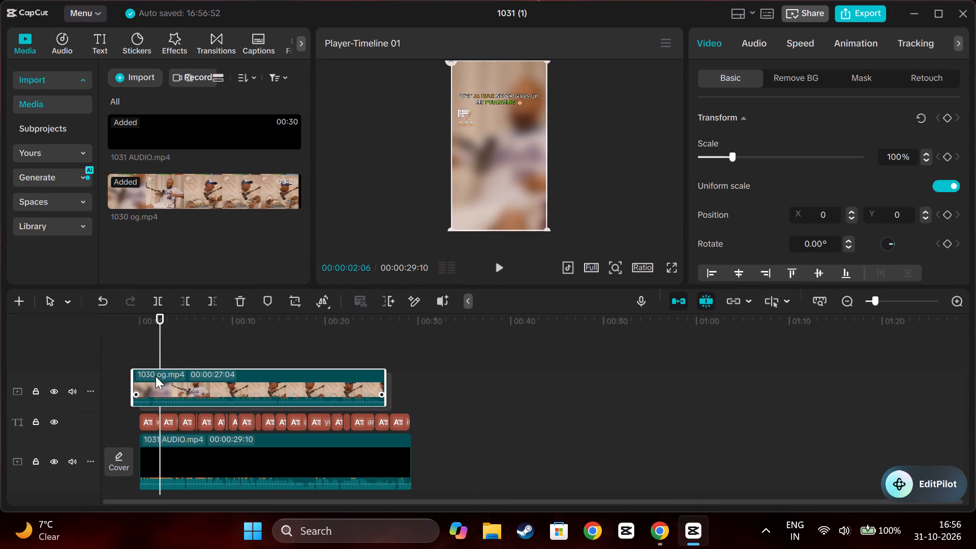
drag(156, 376, 166, 380)
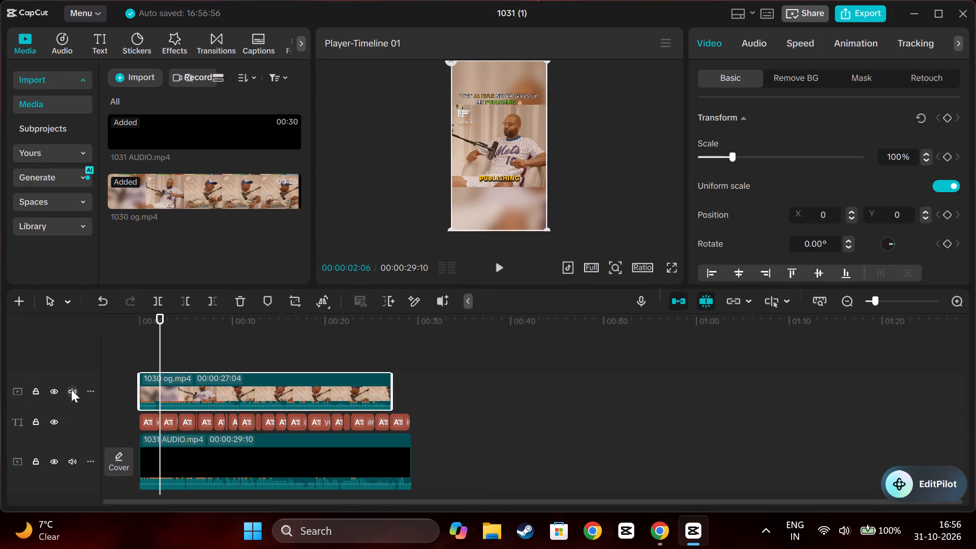
Mute the track holding the 1030 og.mp4 clip.
click(71, 389)
Move the 1030 og.mp4 clip to the main track beneath the captions, ahead of 1031 AUDIO.mp4, and scrub back through its opening.
drag(162, 353, 138, 355)
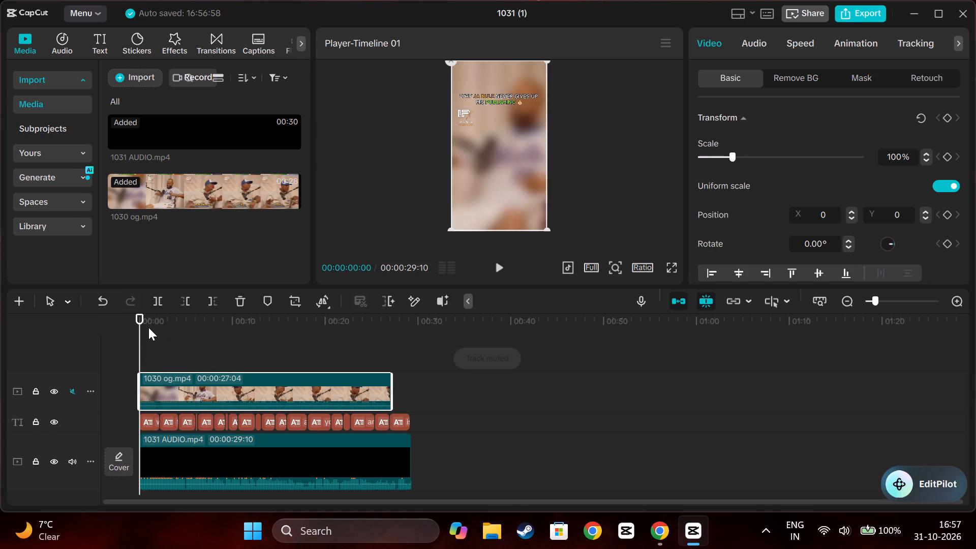
drag(138, 330, 157, 329)
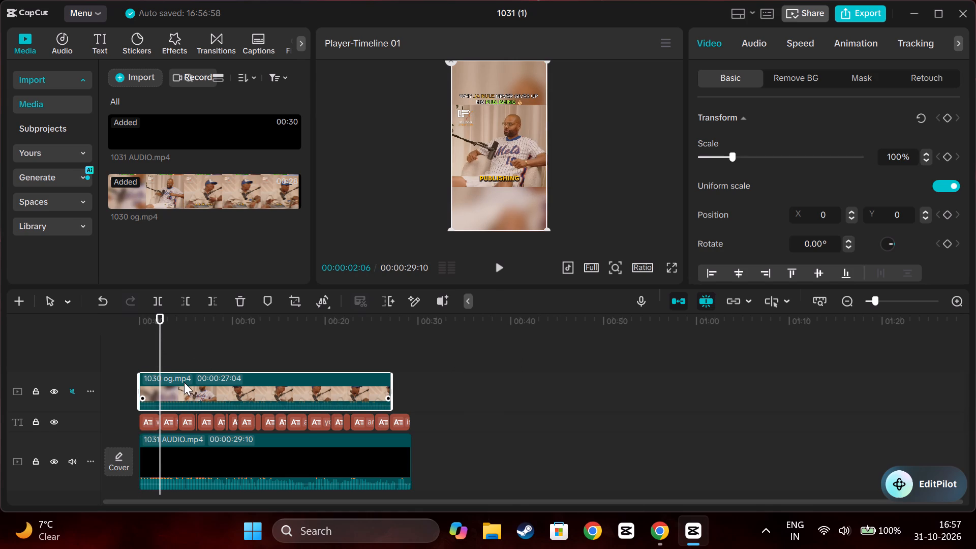
drag(184, 382, 182, 449)
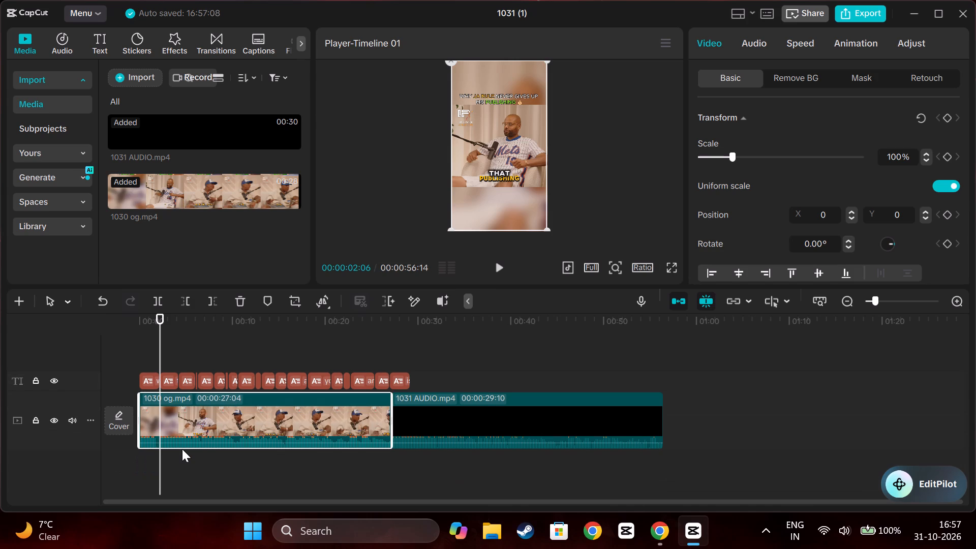
drag(157, 337, 145, 341)
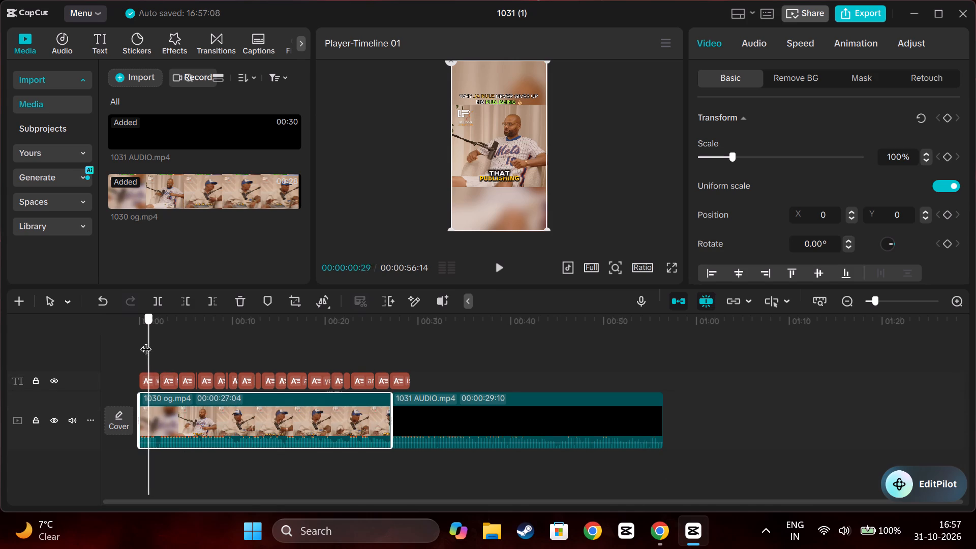
Scrub through the opening second to compare the captions with those built into the 1030 og.mp4 clip.
drag(145, 341, 142, 340)
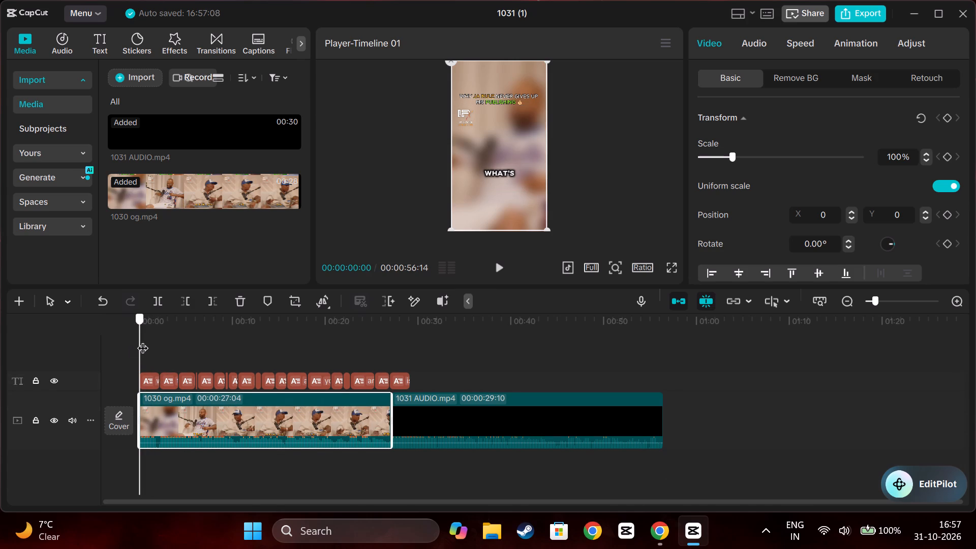
drag(142, 340, 148, 339)
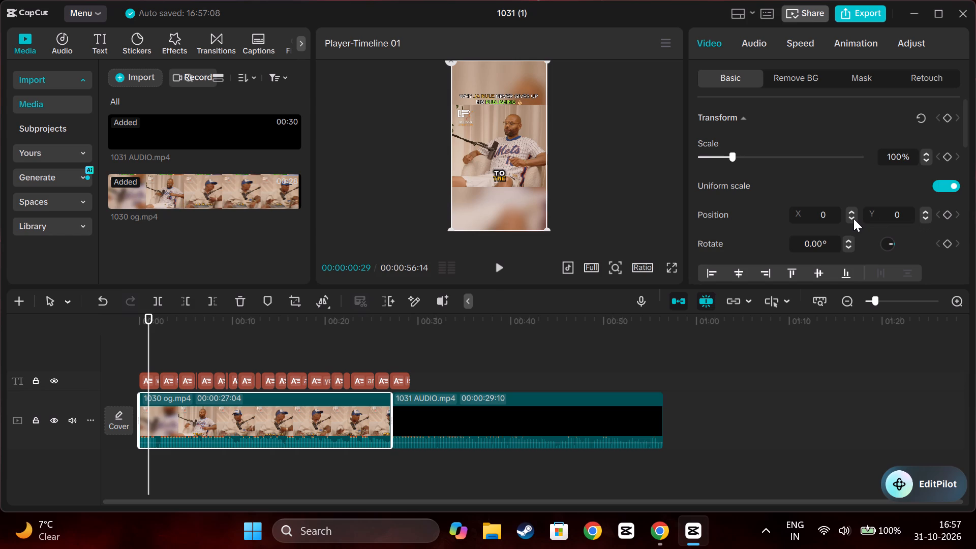
scroll(853, 219, up, 3)
scroll(853, 219, down, 4)
scroll(853, 219, up, 7)
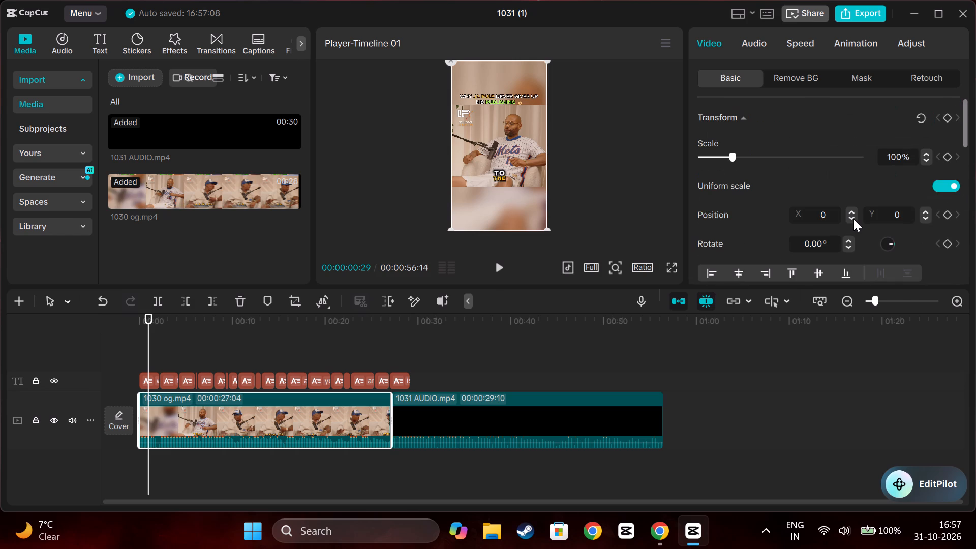
scroll(843, 219, down, 2)
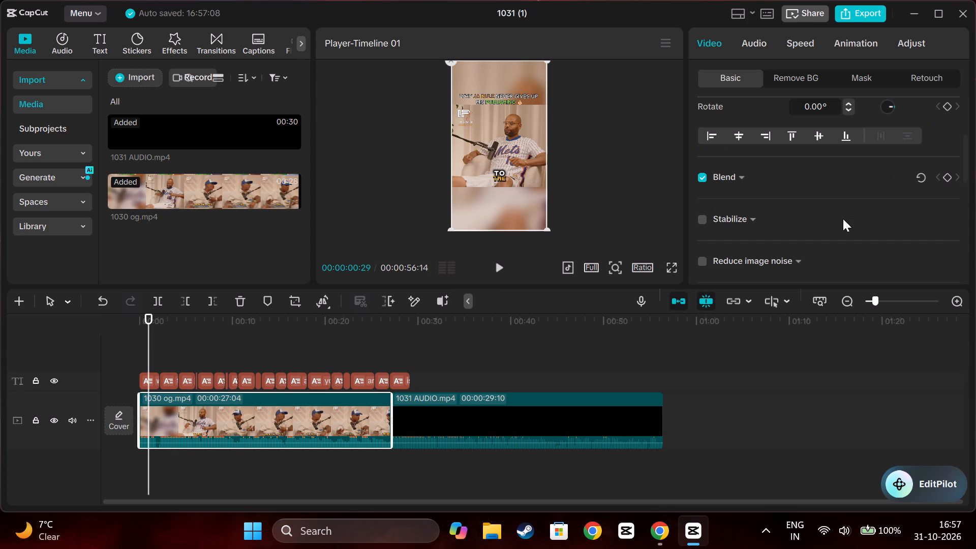
scroll(843, 219, up, 4)
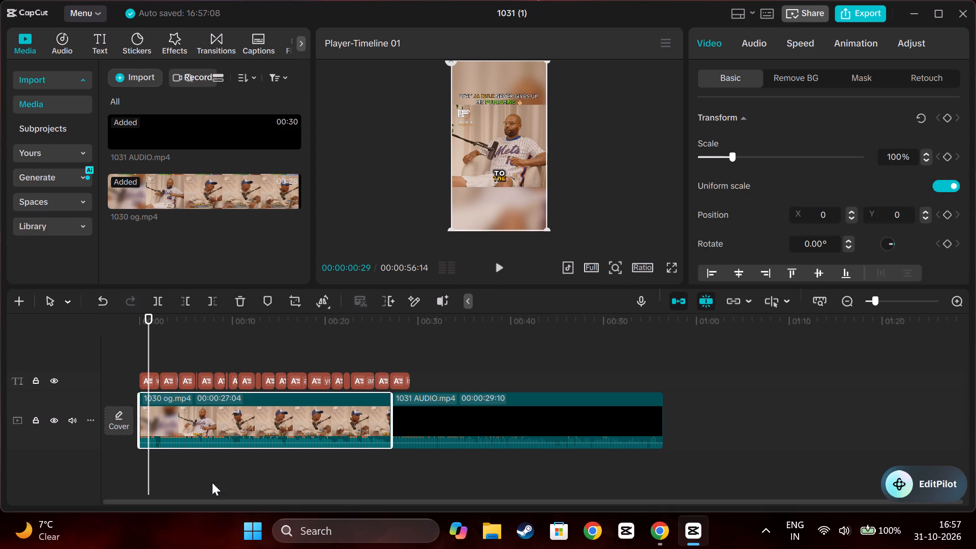
Select a caption and set the font size of all main captions to 10.
click(167, 381)
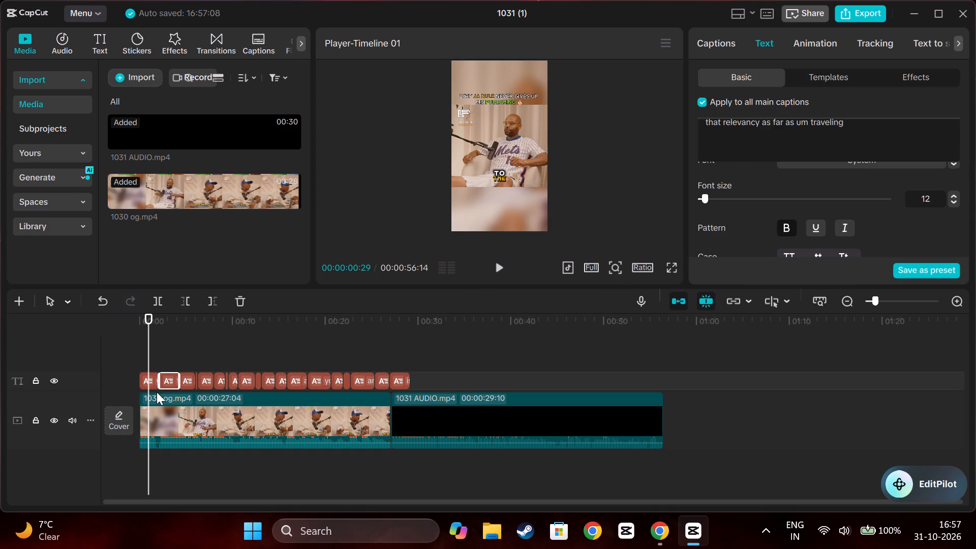
double_click(952, 201)
Change the text colour of all main captions to orange, hex FF8500.
scroll(850, 236, down, 1)
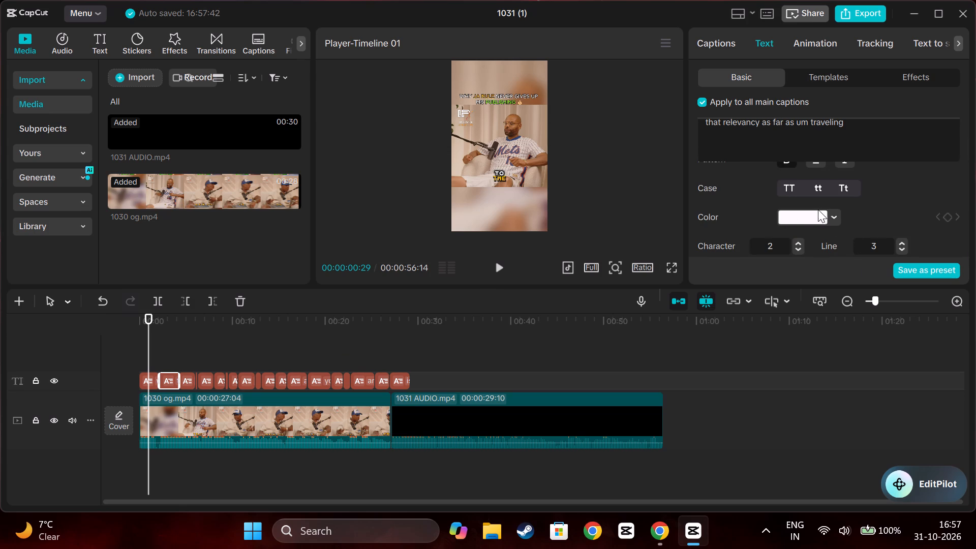
click(836, 216)
click(790, 349)
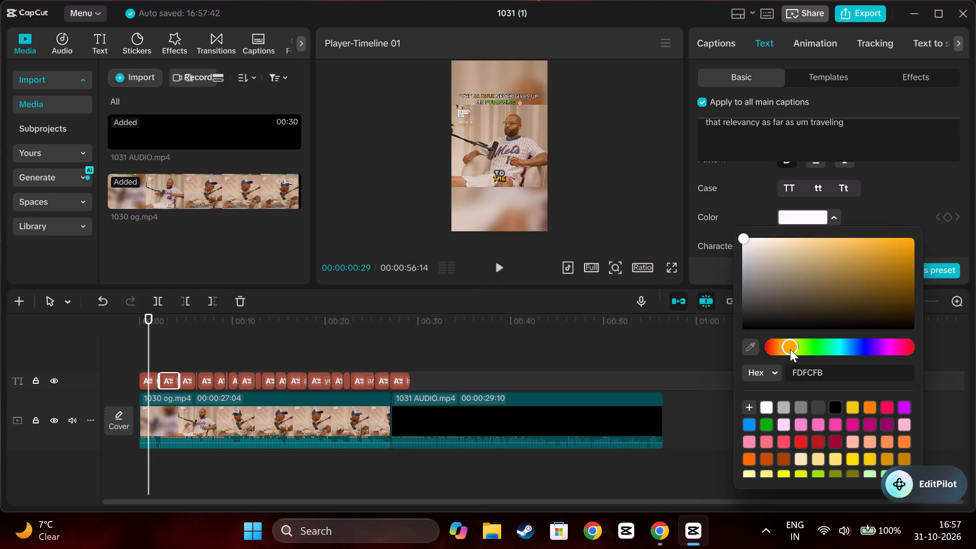
click(790, 349)
click(889, 259)
drag(889, 259, 915, 237)
drag(796, 348, 790, 349)
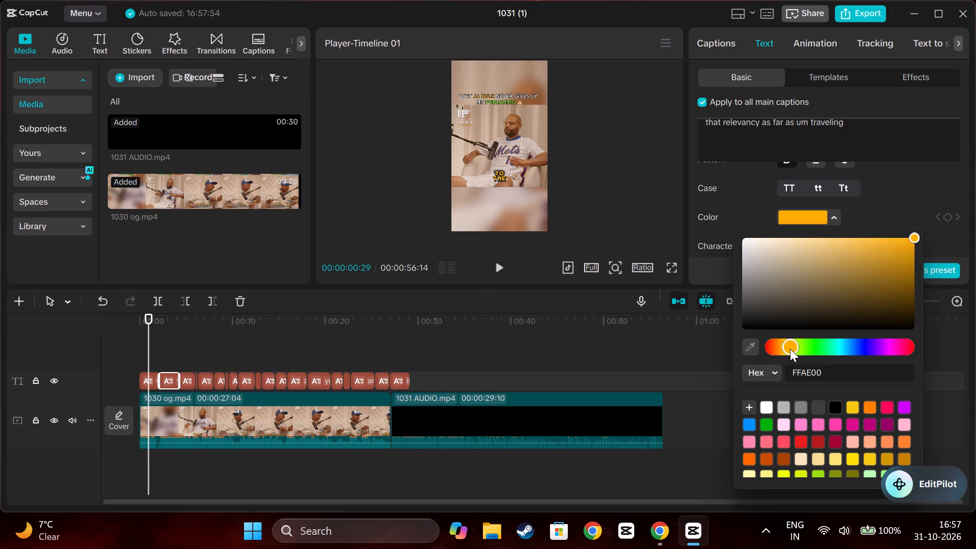
drag(790, 349, 786, 350)
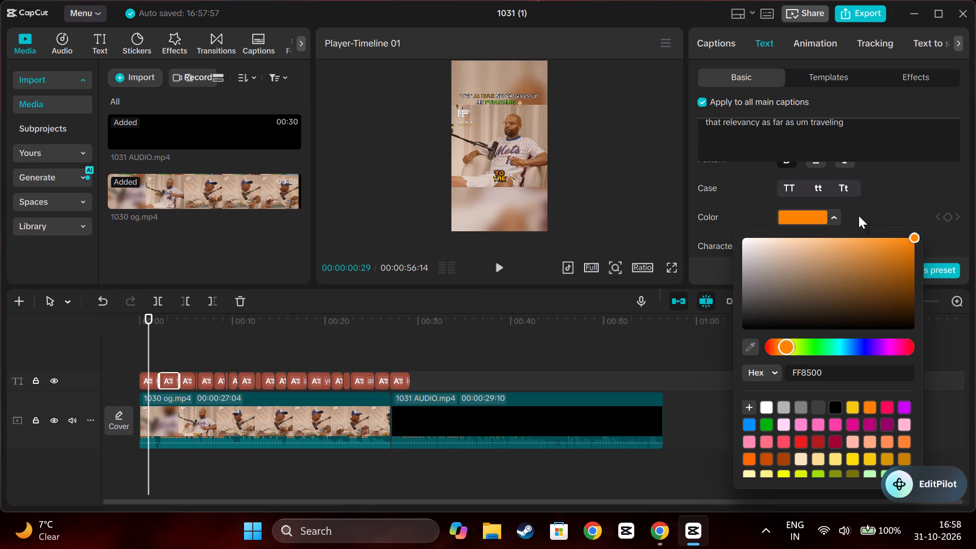
click(902, 178)
Set the font size of all main captions to 11.
scroll(898, 185, up, 1)
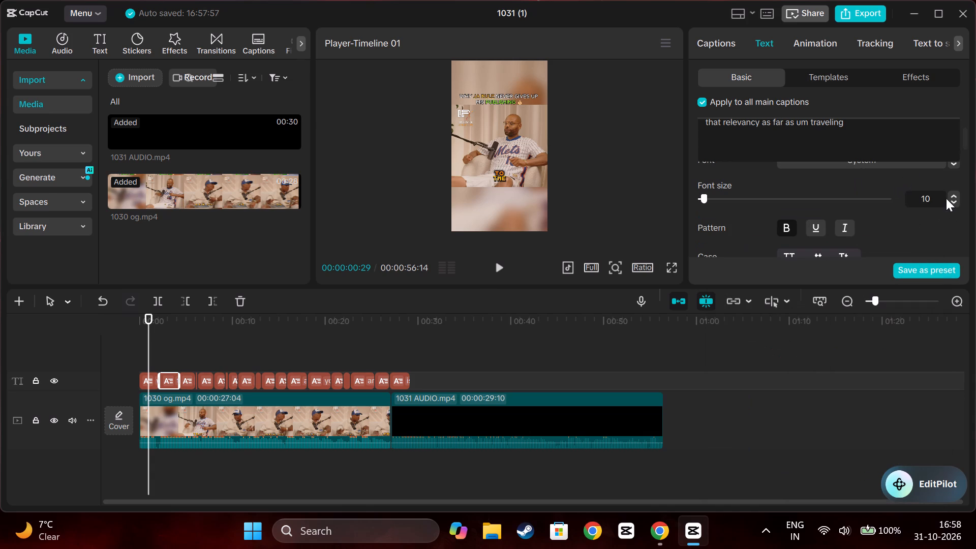
click(953, 194)
Delete the 1030 og.mp4 reference clip from the main track.
click(227, 433)
click(236, 304)
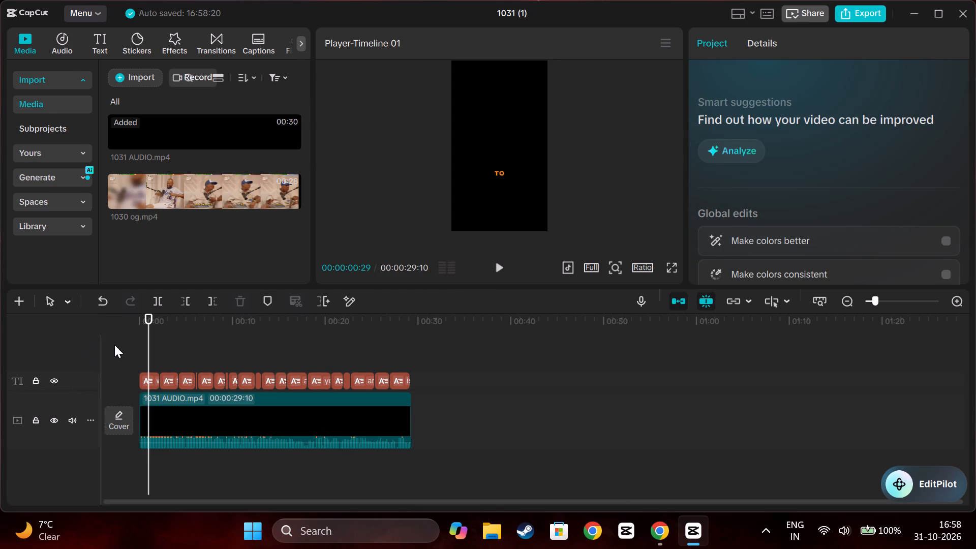
Play the timeline from its beginning to check the restyled captions against the 1031 audio.
drag(149, 339, 114, 339)
key(space)
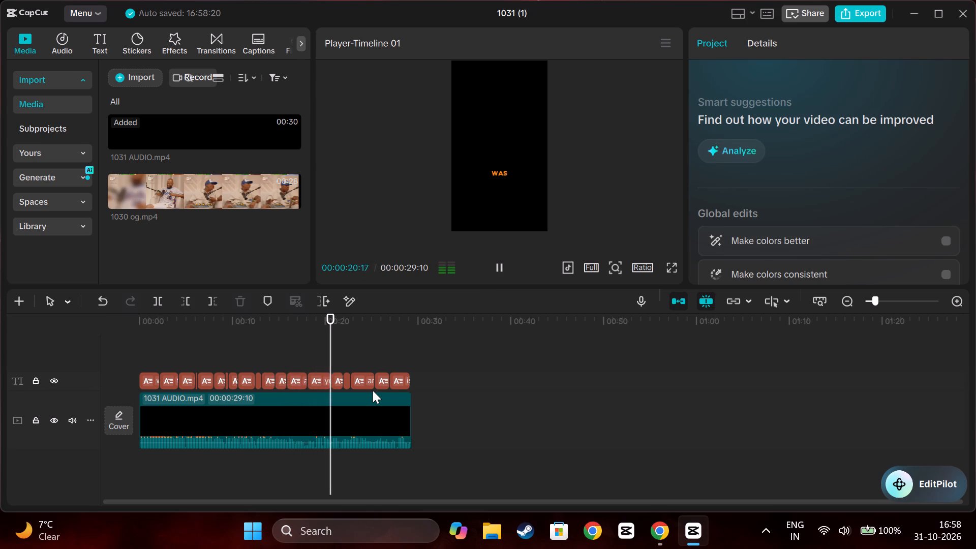
key(space)
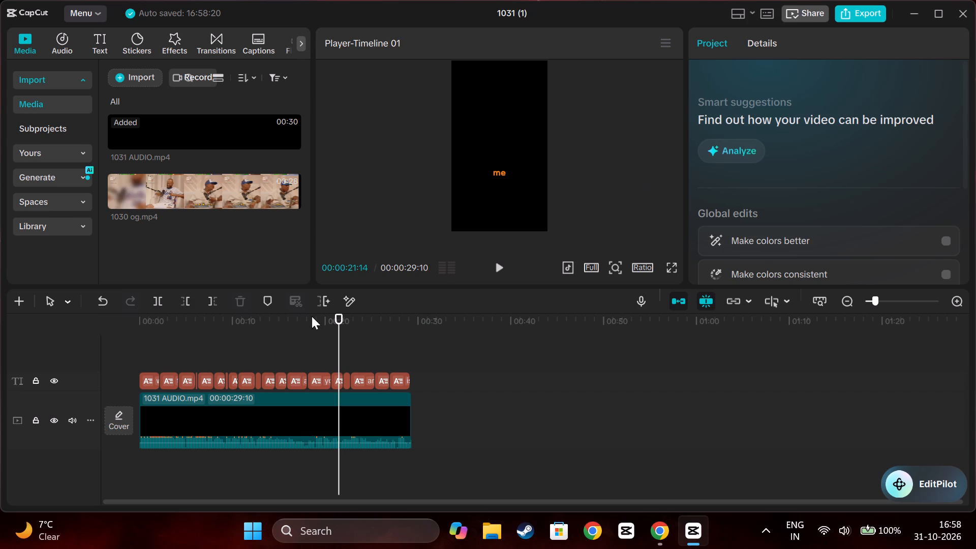
Mute the main track holding 1031 AUDIO.mp4.
click(73, 419)
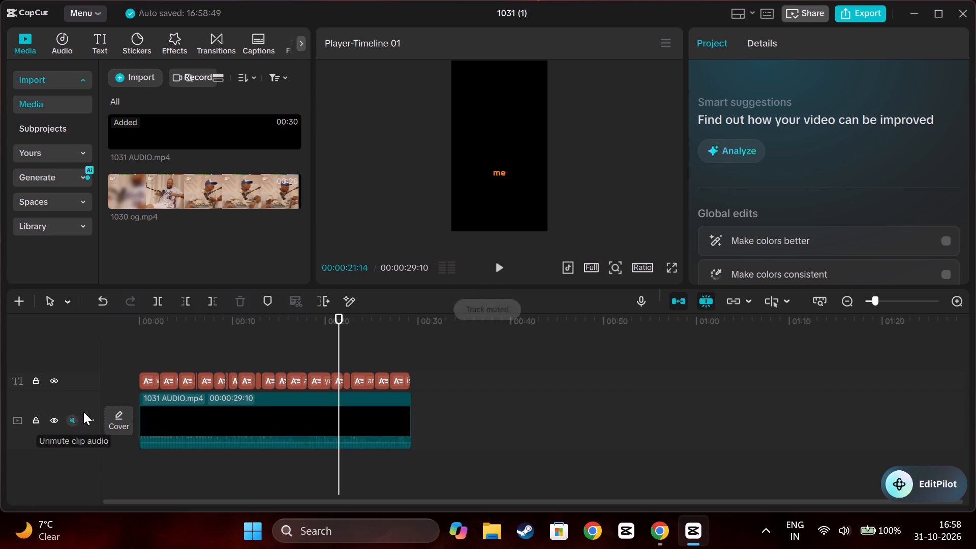
Play the timeline from its beginning with the main track muted to review the captions.
click(132, 345)
key(space)
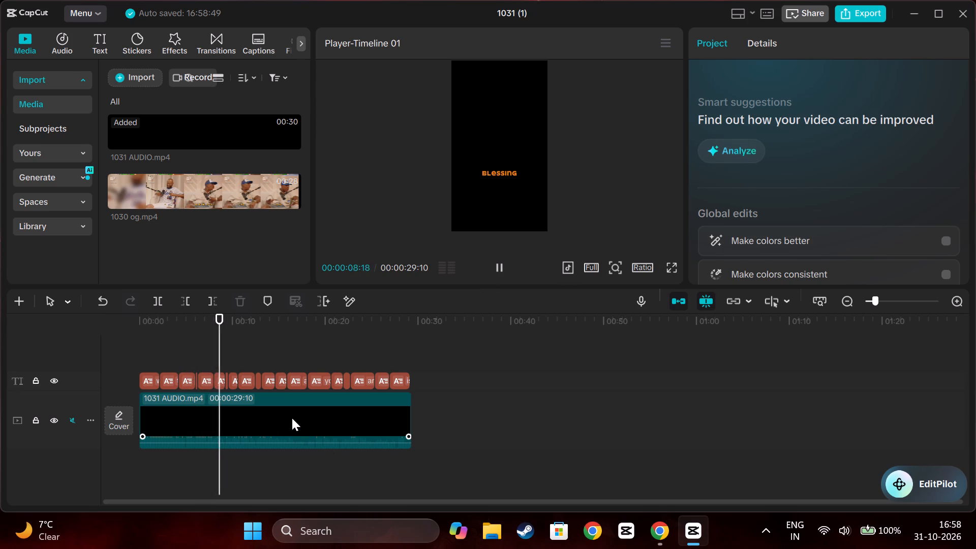
key(space)
Return the playhead to the timeline's beginning and open the collection of shapes among the stickers.
click(274, 430)
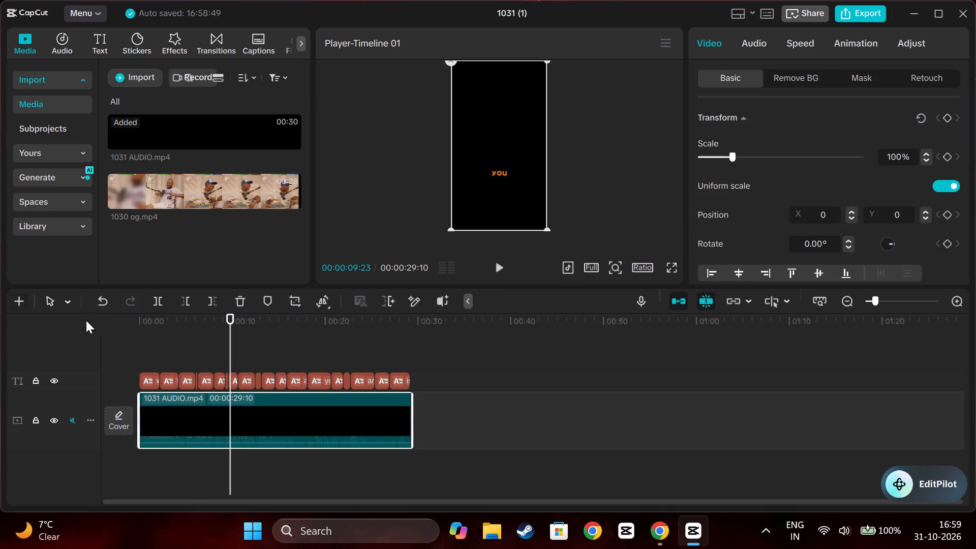
click(134, 341)
click(148, 338)
drag(148, 338, 117, 344)
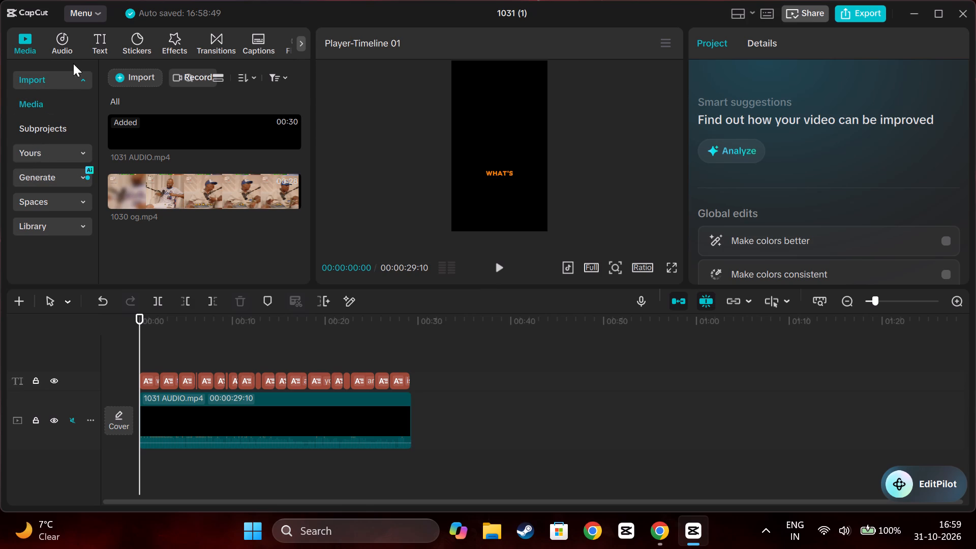
click(145, 46)
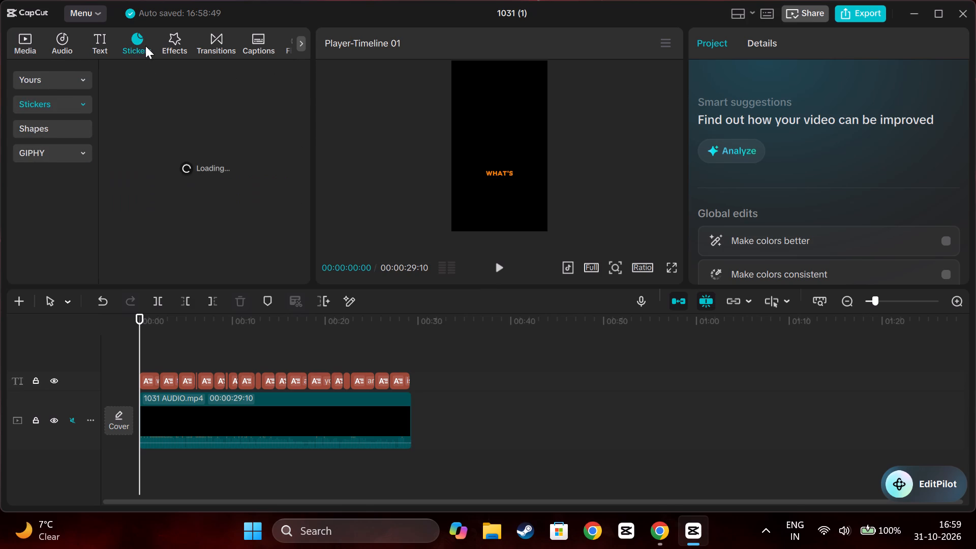
click(48, 127)
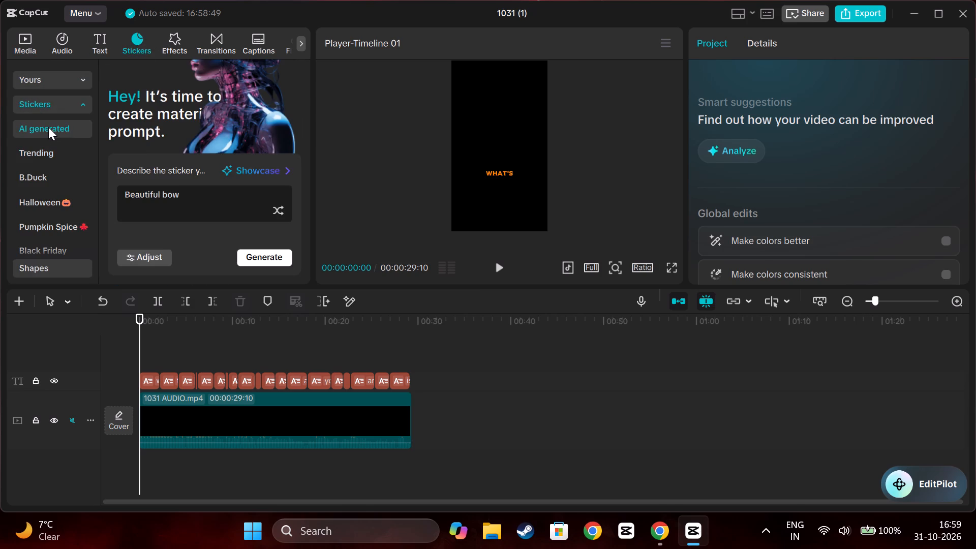
click(63, 97)
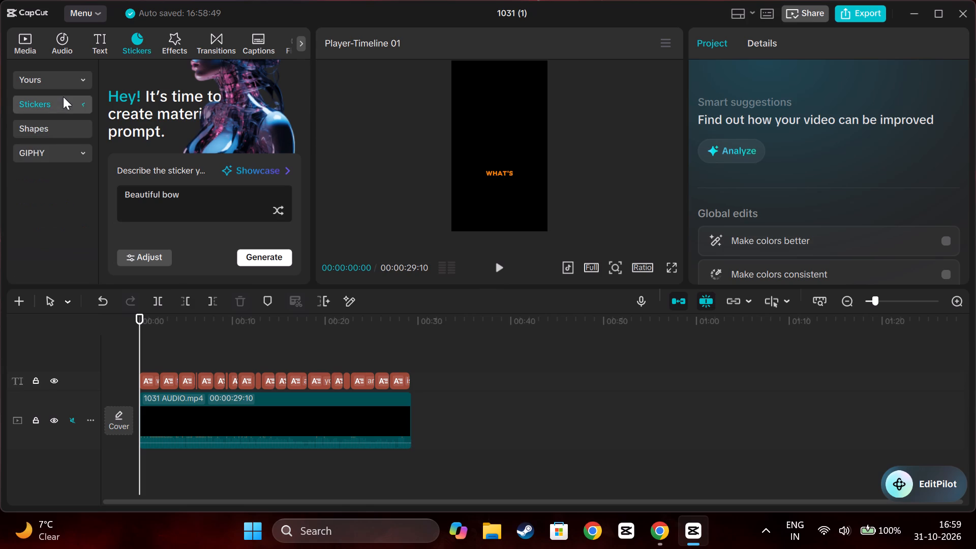
click(51, 129)
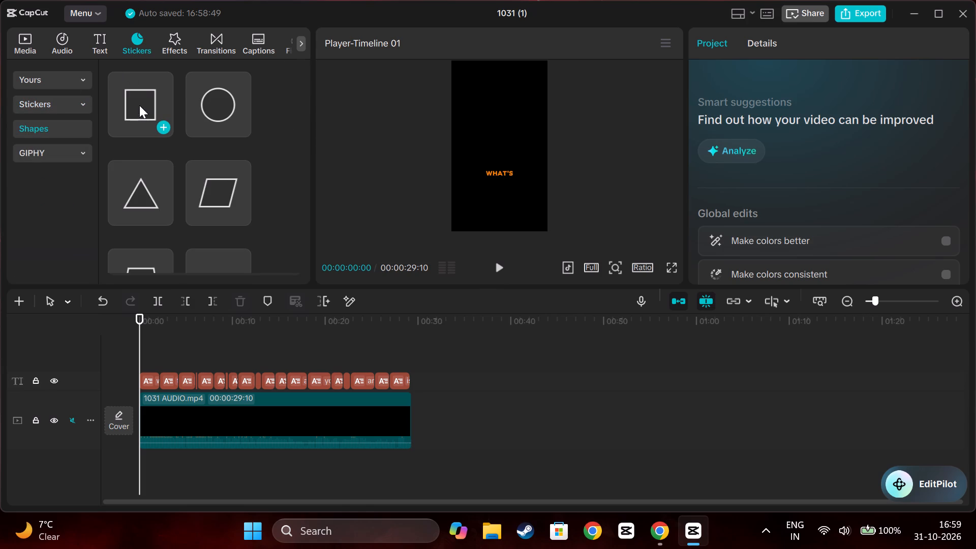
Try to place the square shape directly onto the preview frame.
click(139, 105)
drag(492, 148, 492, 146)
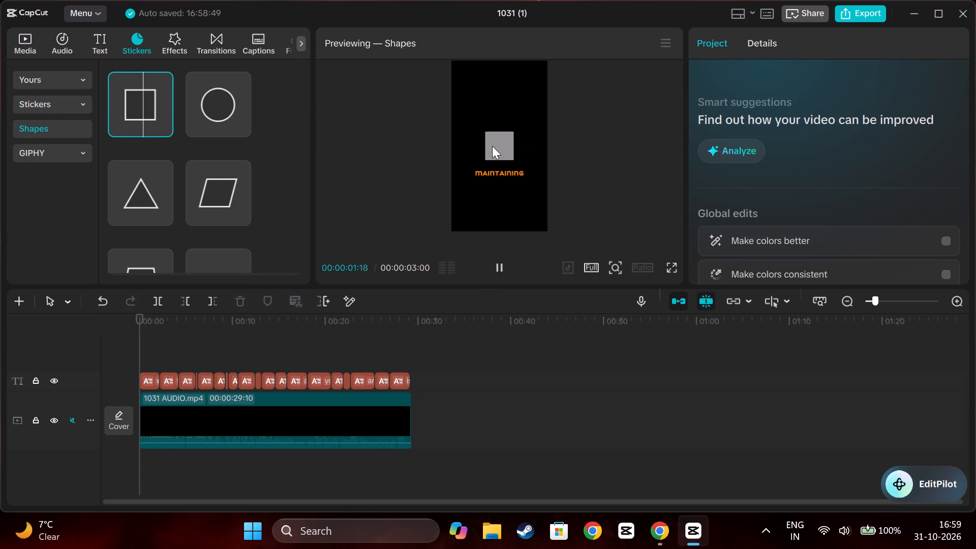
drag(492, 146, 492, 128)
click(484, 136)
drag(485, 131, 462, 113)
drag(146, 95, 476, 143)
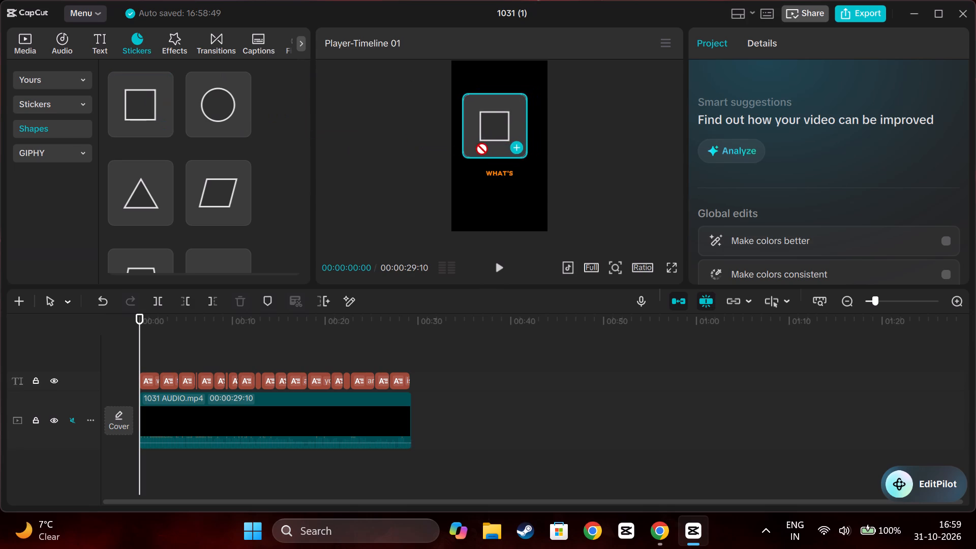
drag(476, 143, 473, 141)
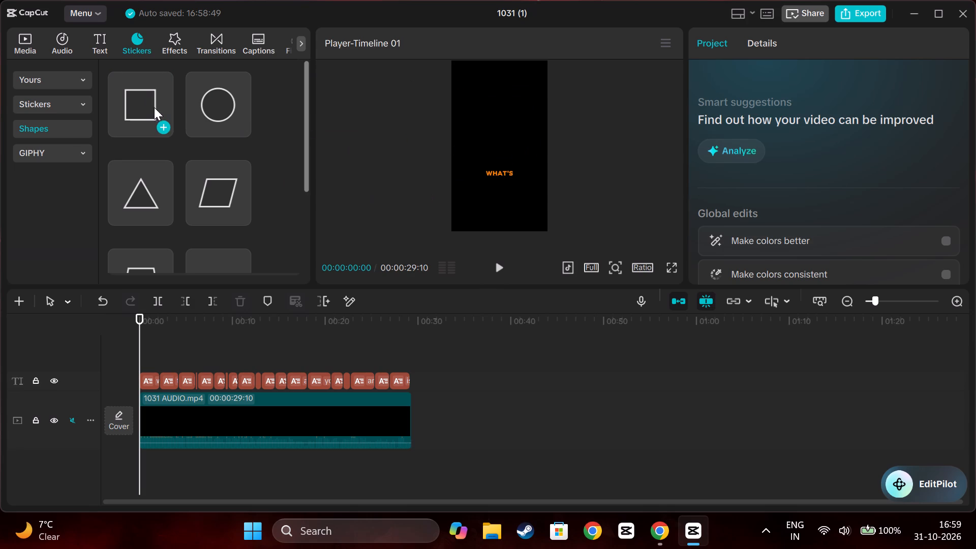
Add the square shape at the timeline's beginning and move it to a track between the captions and 1031 AUDIO.mp4.
click(151, 107)
click(161, 130)
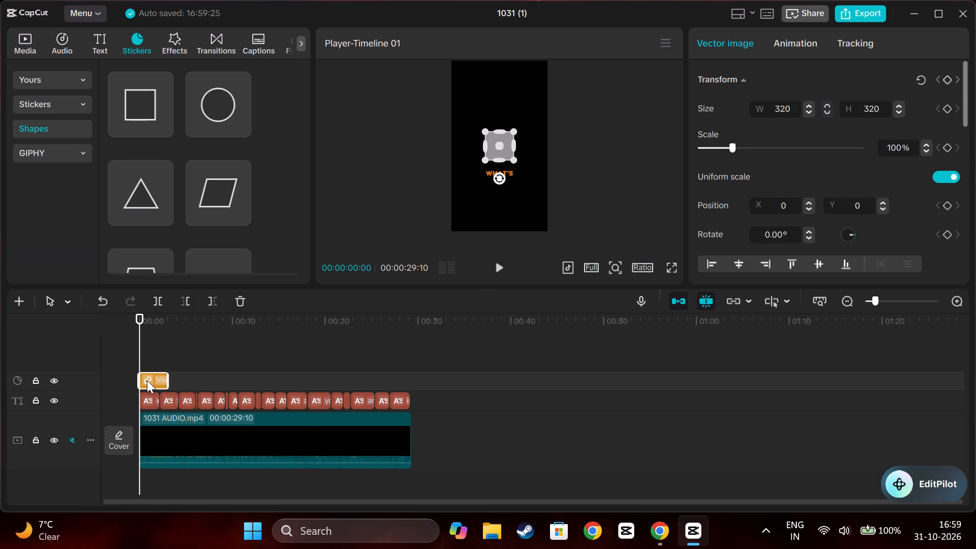
drag(147, 380, 146, 417)
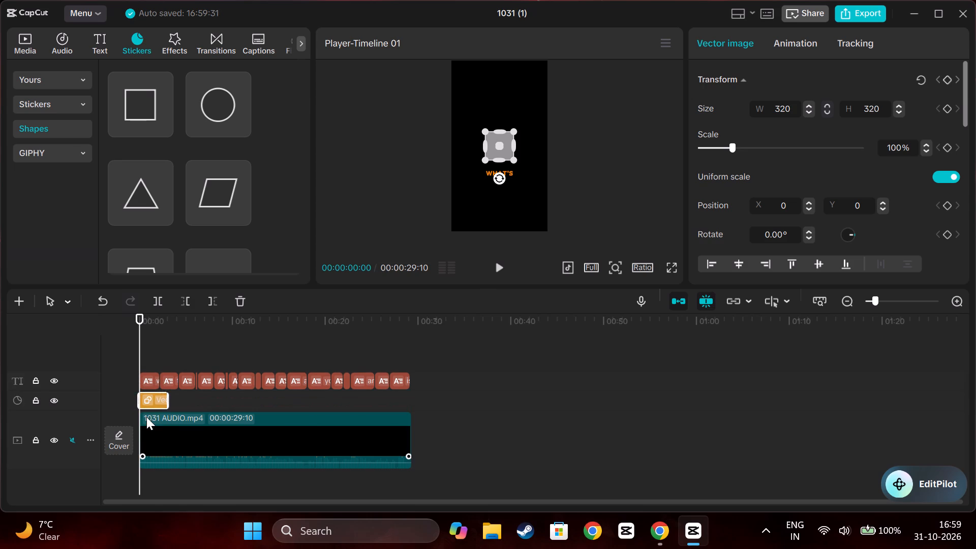
Extend the square shape's duration to the end of 1031 AUDIO.mp4 at 00:00:29:10.
drag(164, 401, 418, 421)
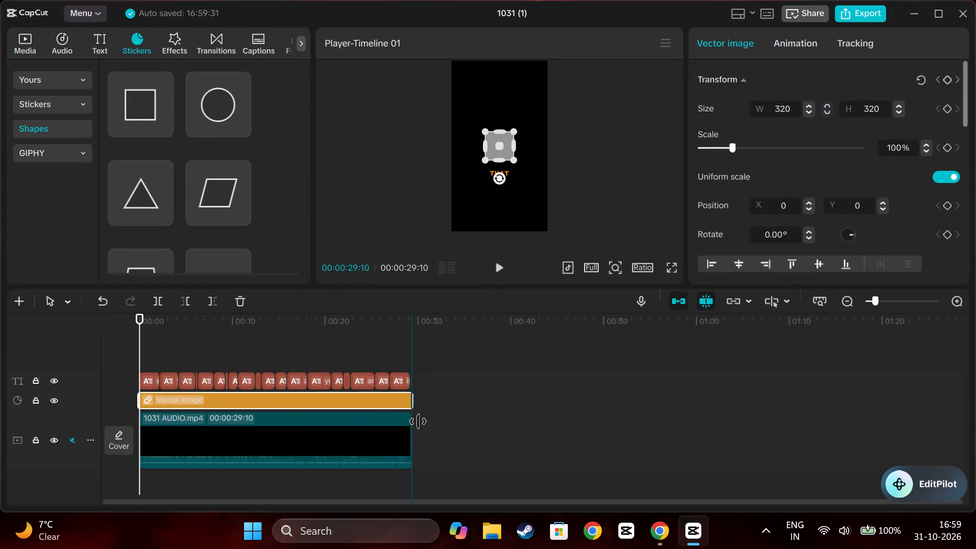
drag(418, 421, 411, 424)
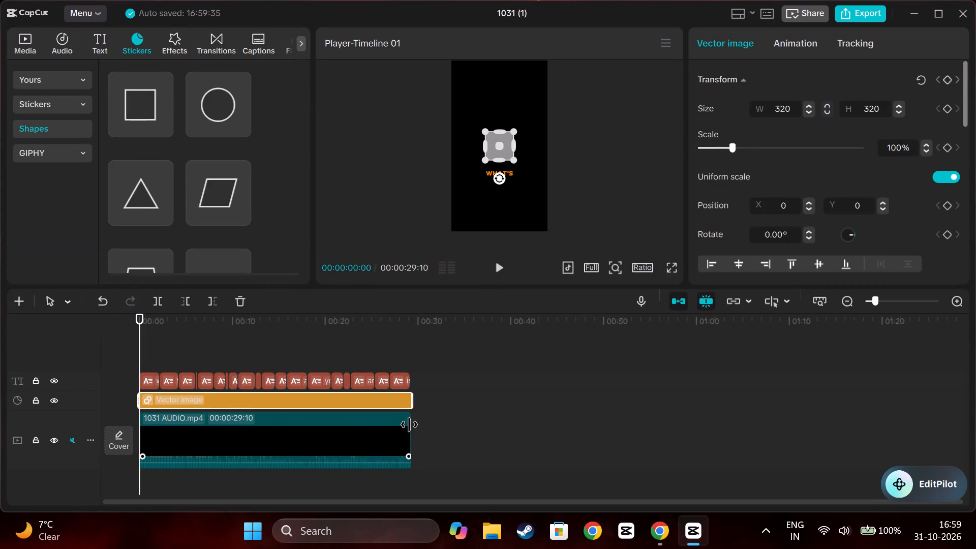
Enlarge the square shape to about 2314 by 2629 so it covers the whole frame behind the captions.
drag(509, 158, 511, 159)
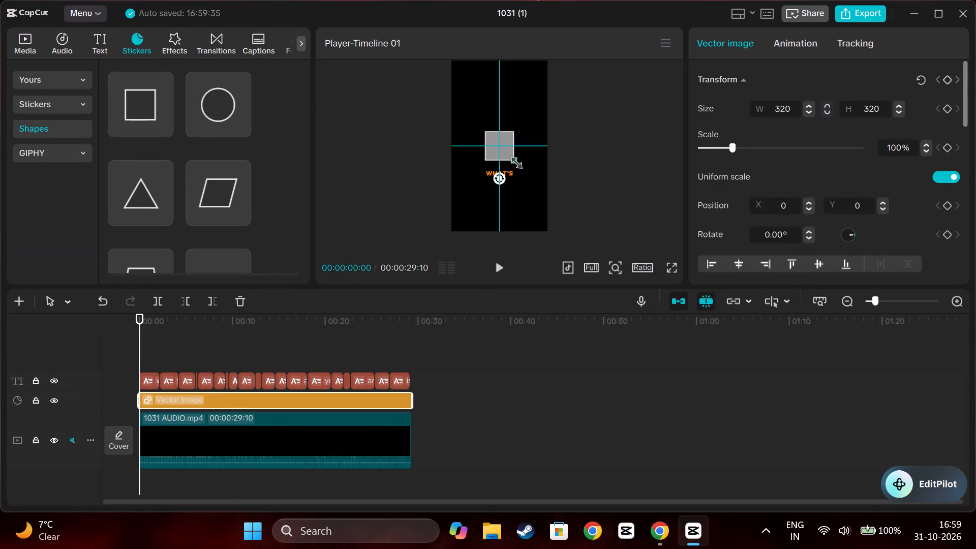
drag(511, 159, 601, 263)
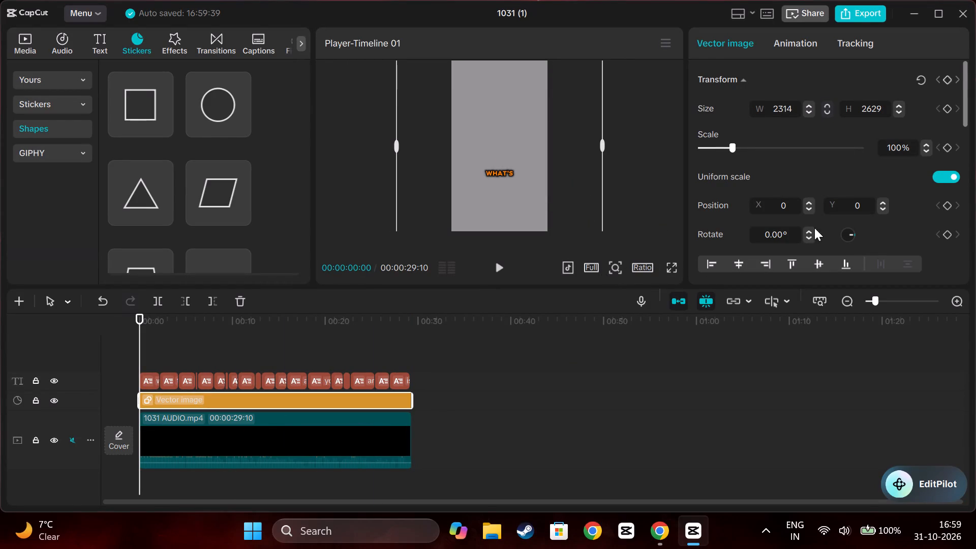
Change the square shape's fill colour to bright green, hex 1DFF00.
scroll(785, 187, down, 3)
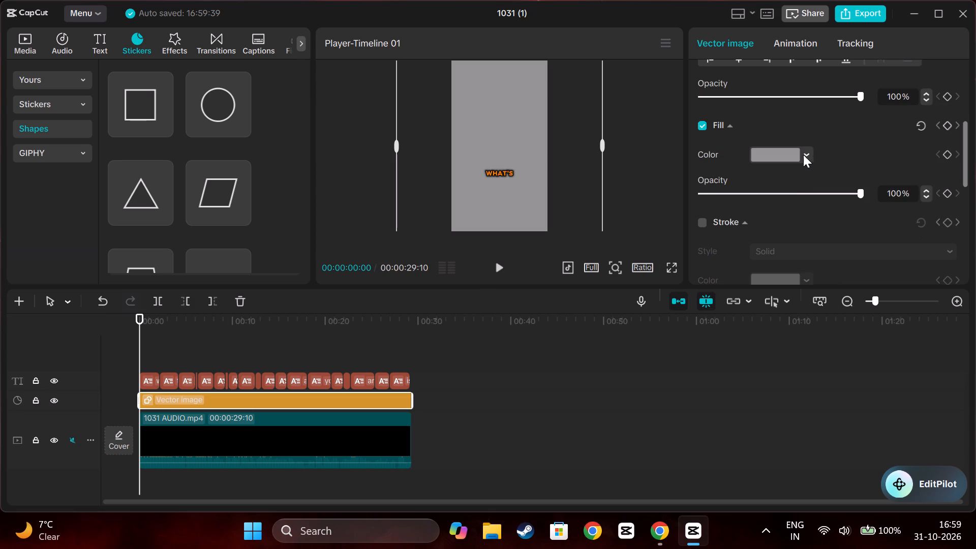
click(803, 155)
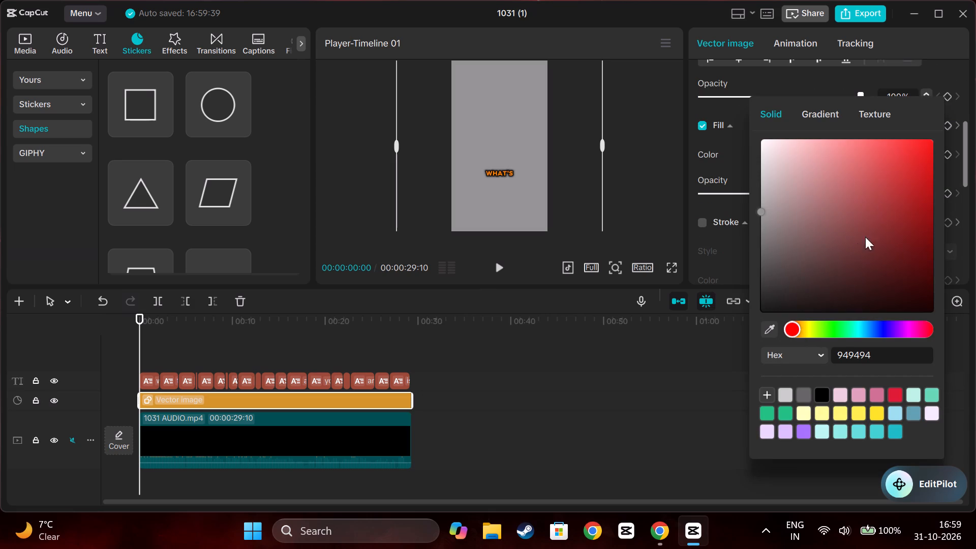
click(880, 202)
drag(885, 198, 936, 129)
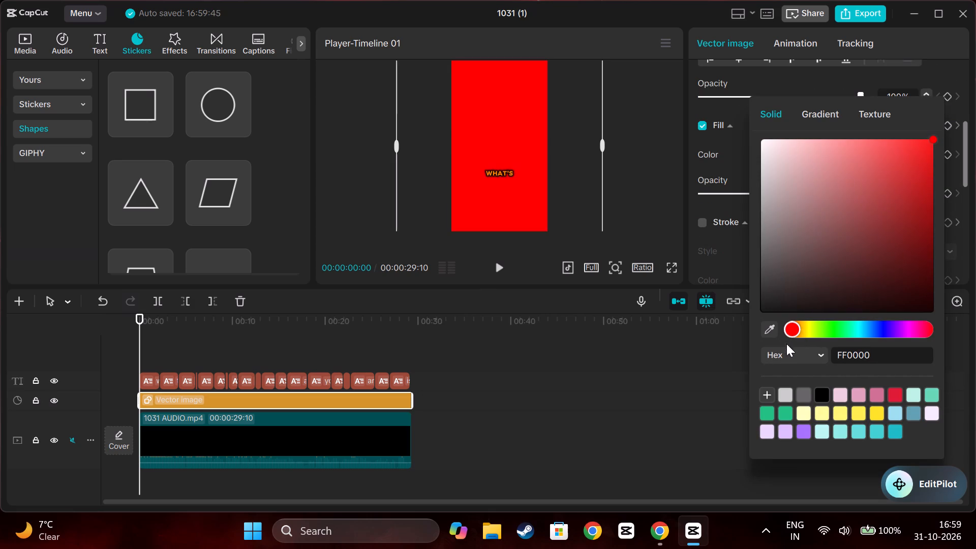
drag(792, 324, 831, 324)
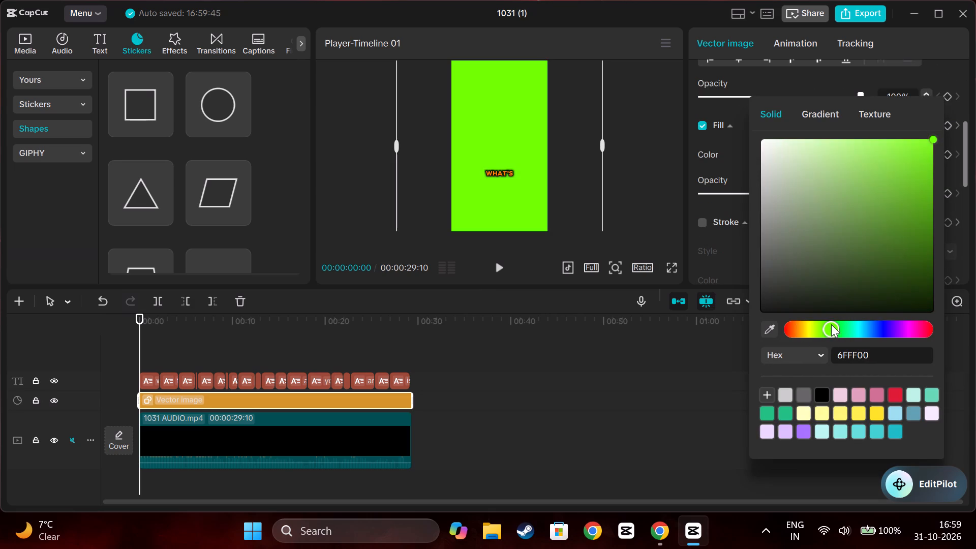
drag(831, 324, 847, 320)
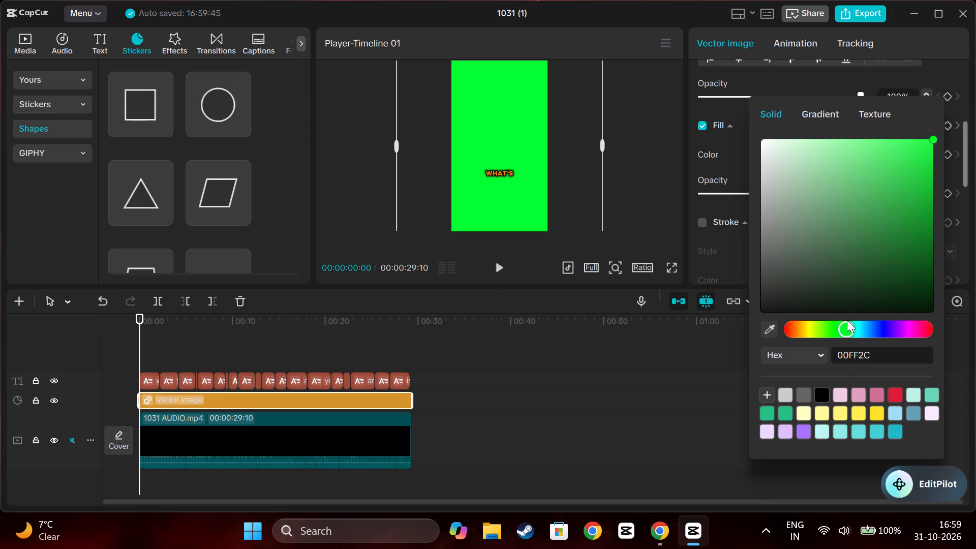
drag(847, 320, 826, 327)
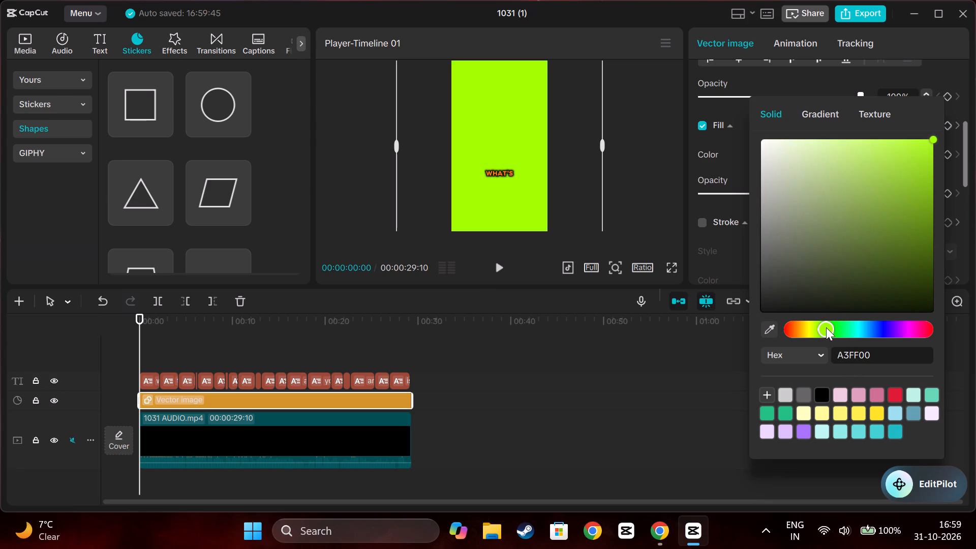
drag(826, 327, 837, 325)
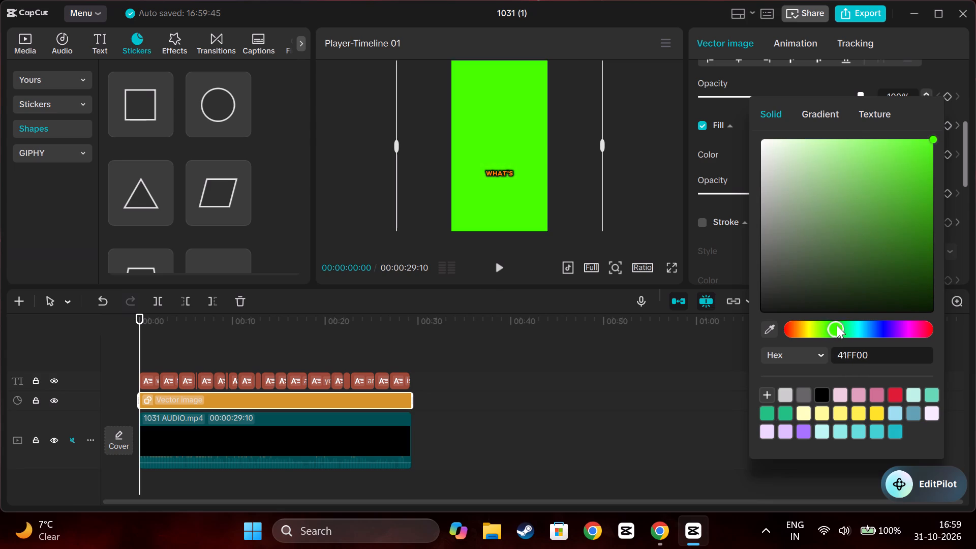
drag(837, 325, 839, 325)
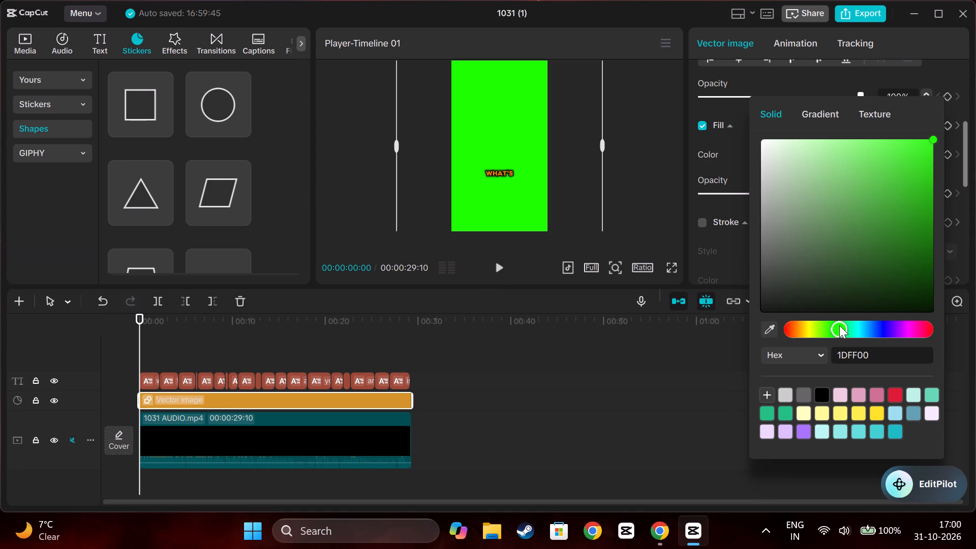
click(607, 428)
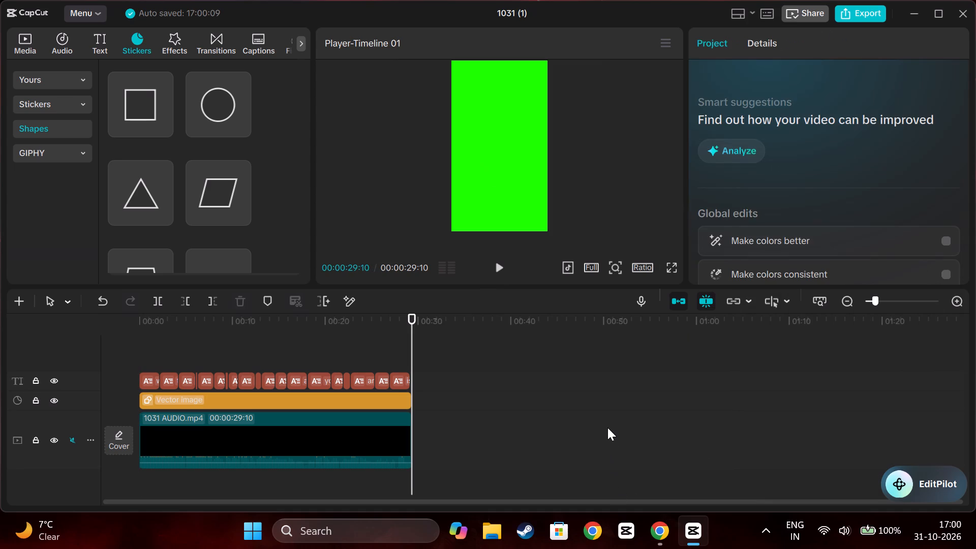
Return the playhead to the timeline's start and export 1031 (1) as a 720P H.264 mp4 at 30fps.
click(208, 347)
drag(208, 347, 114, 362)
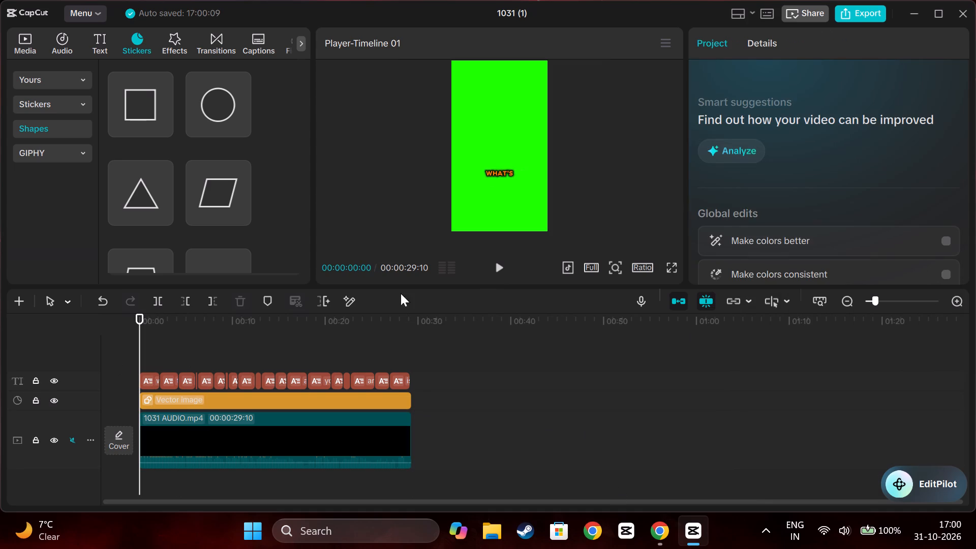
click(867, 14)
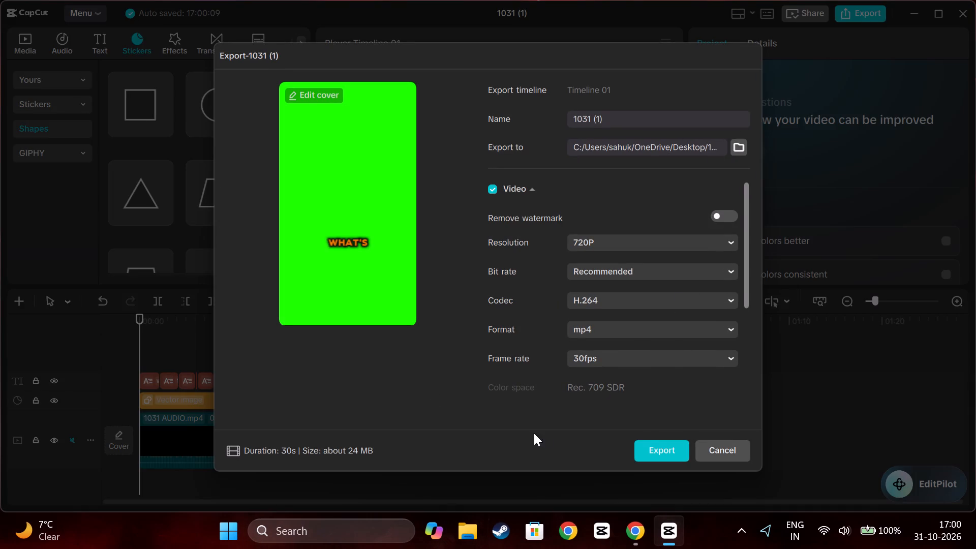
click(650, 450)
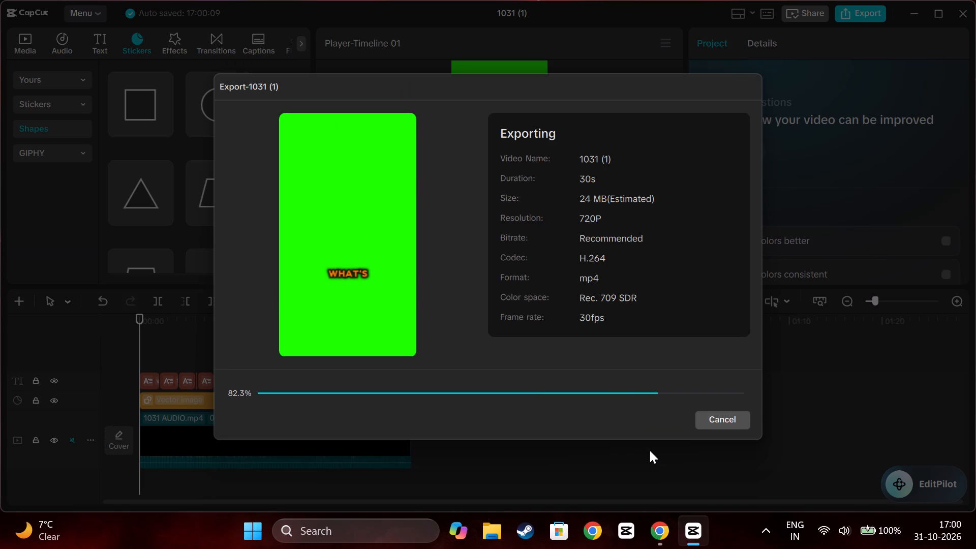
click(717, 419)
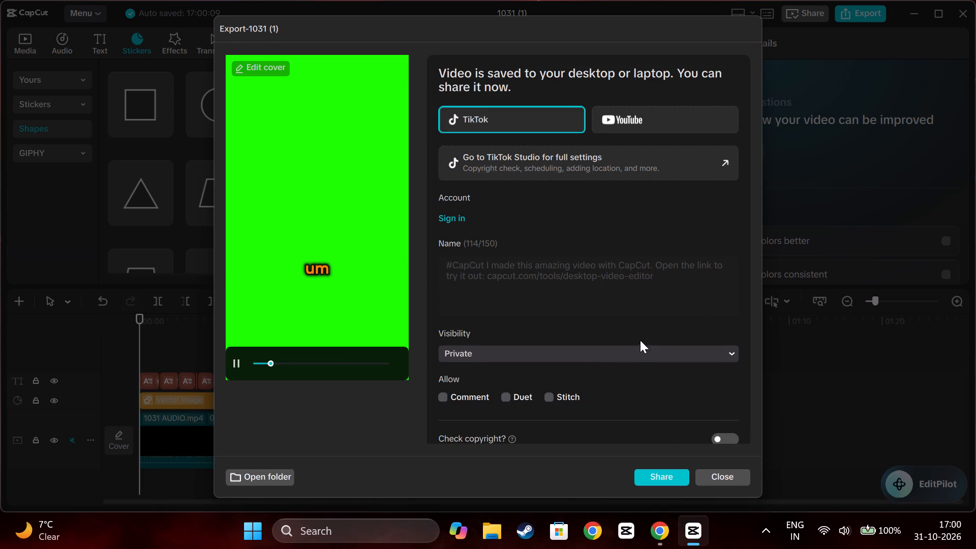
scroll(640, 340, down, 3)
scroll(640, 340, up, 3)
scroll(640, 340, down, 3)
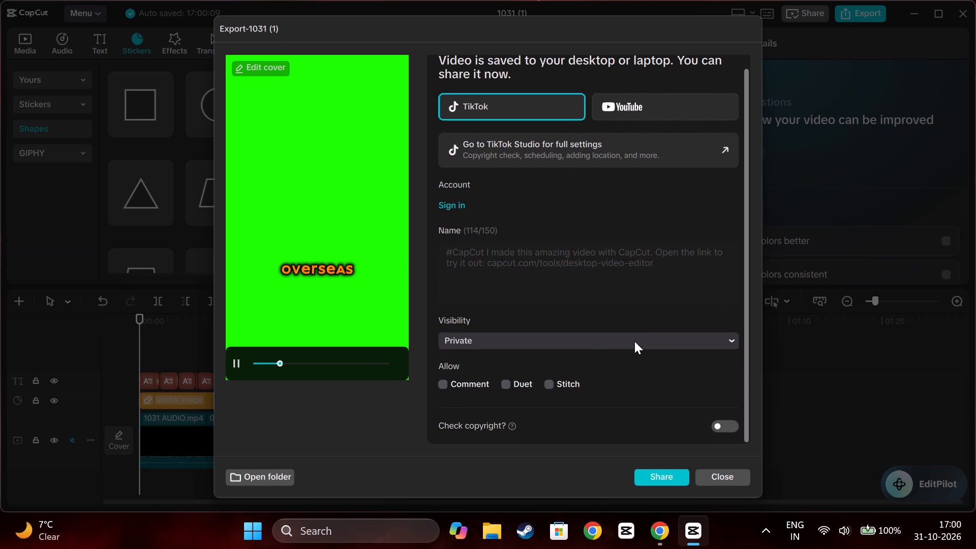
click(701, 479)
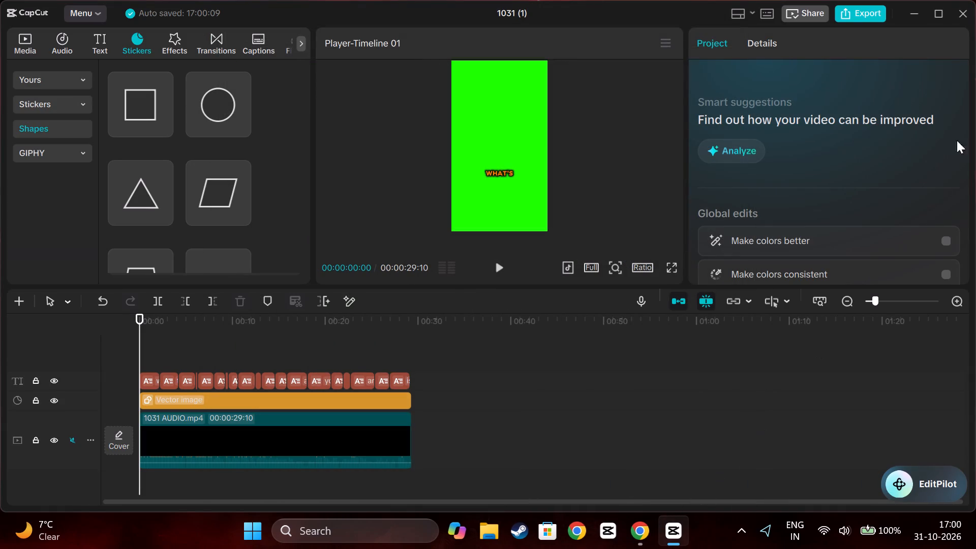
Close the 1031 (1) project and open the 1031 project from the home screen's project list.
click(958, 4)
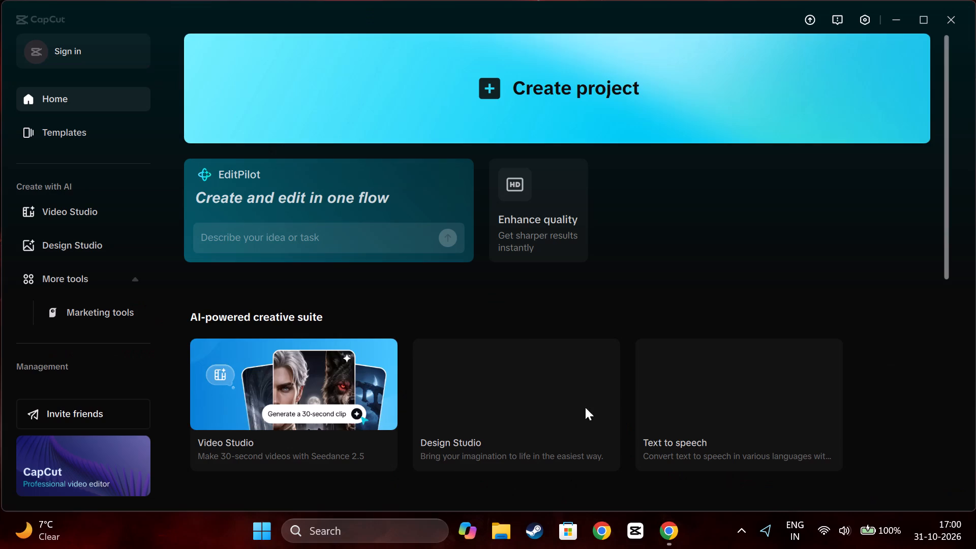
scroll(230, 317, down, 3)
scroll(319, 404, down, 12)
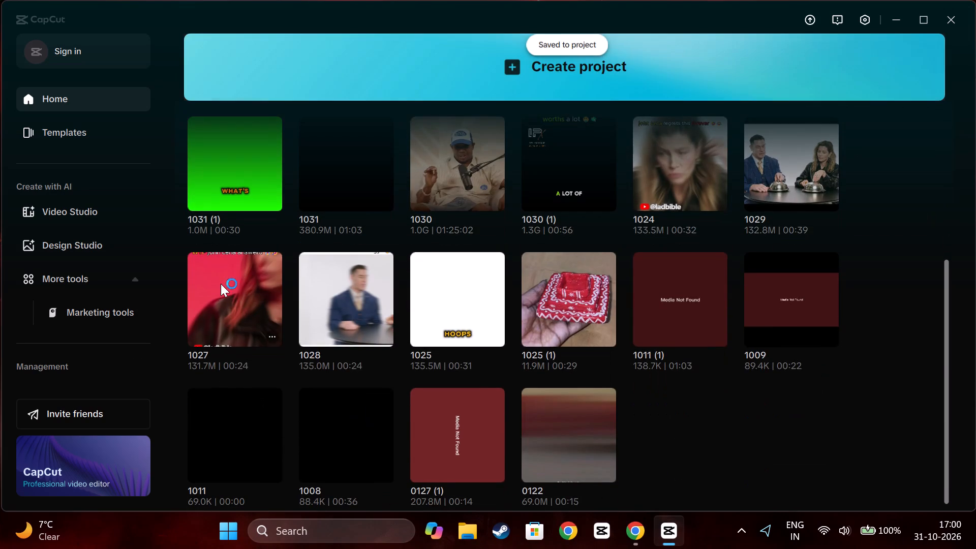
scroll(253, 261, up, 3)
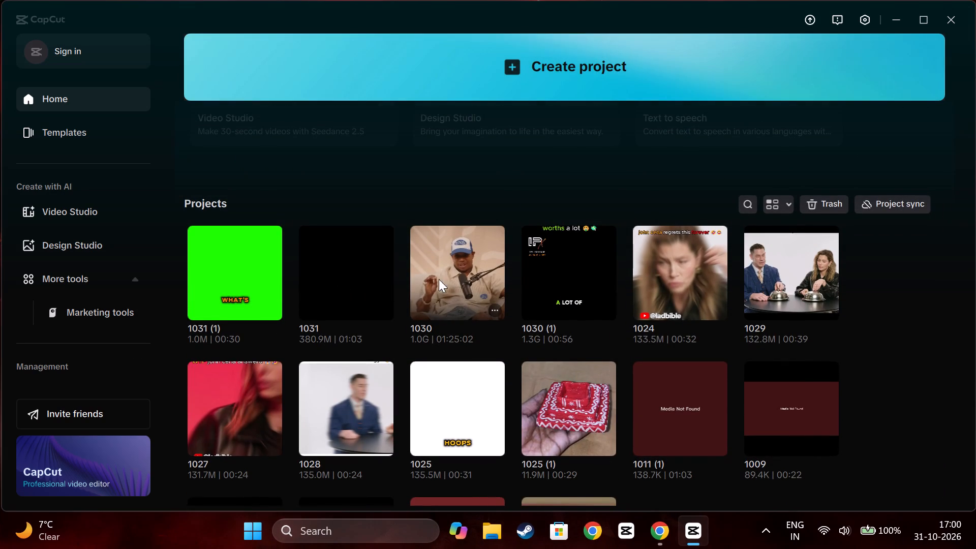
click(350, 279)
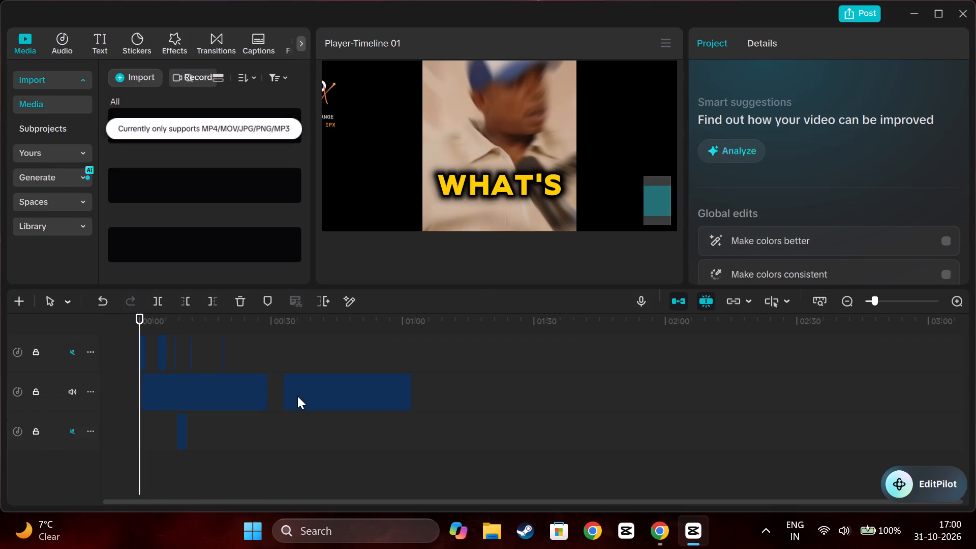
Cancel the compound clip pre-processing and delete the Compound clip1 audio that follows timeless 120.mp3.
scroll(297, 396, down, 3)
scroll(445, 425, up, 2)
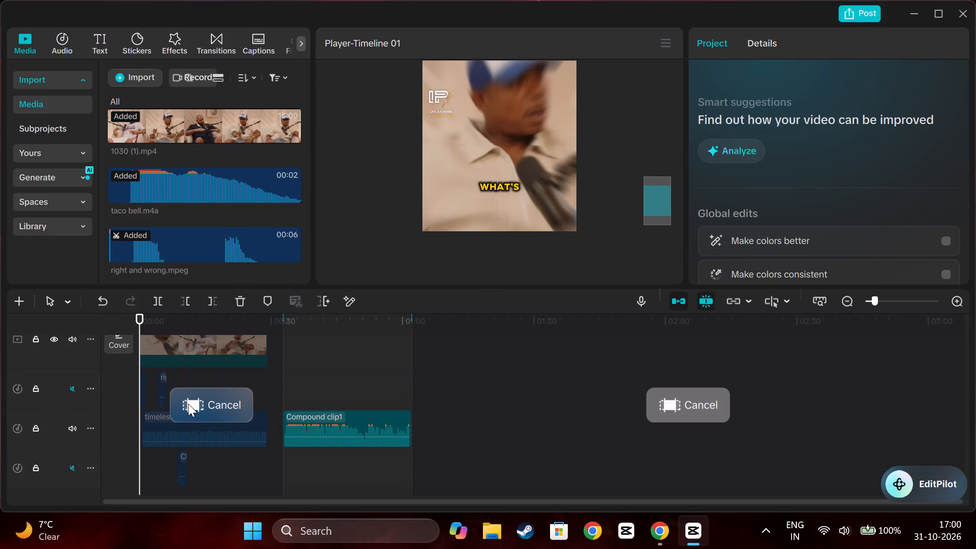
click(188, 404)
right_click(339, 435)
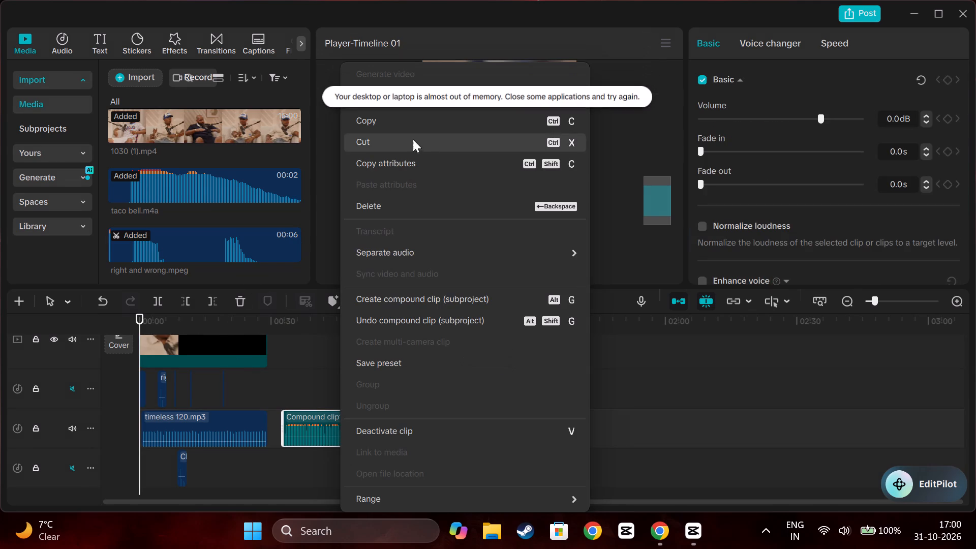
click(236, 303)
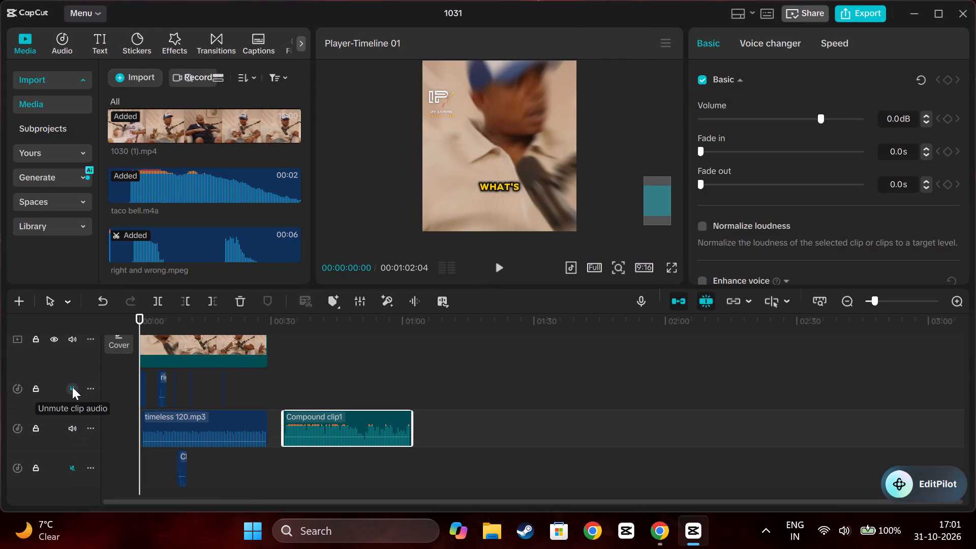
click(349, 430)
click(236, 294)
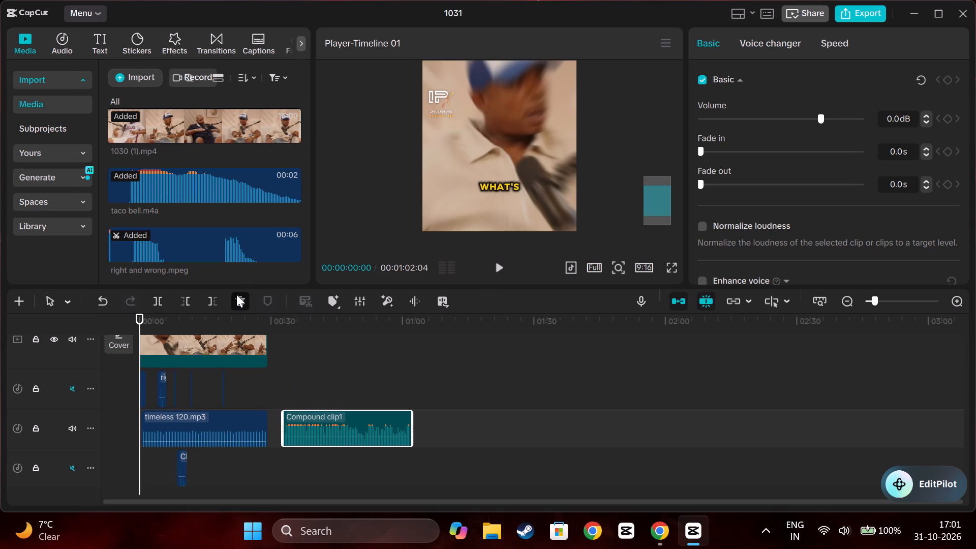
Break the main video track's Compound clip1 back into its separate clips.
scroll(115, 397, up, 3)
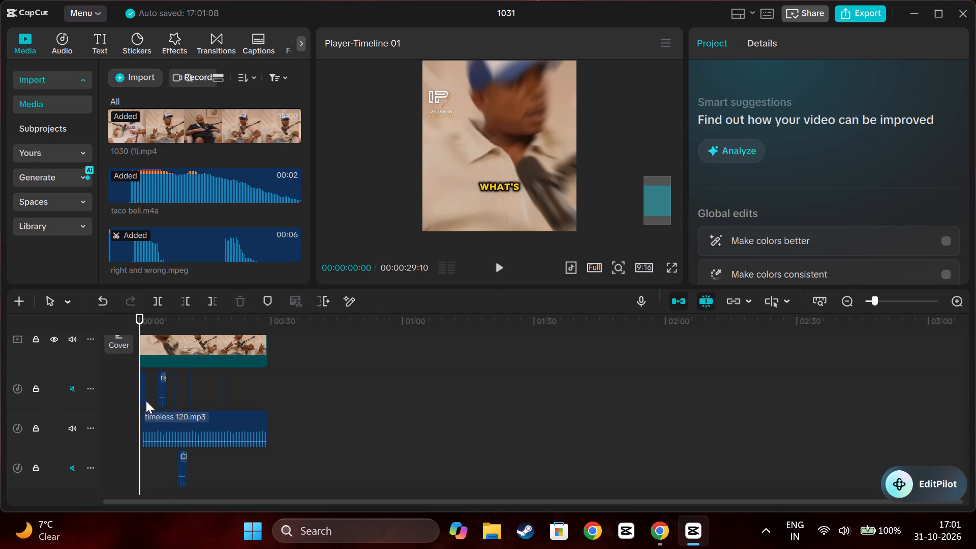
scroll(146, 401, up, 3)
right_click(191, 396)
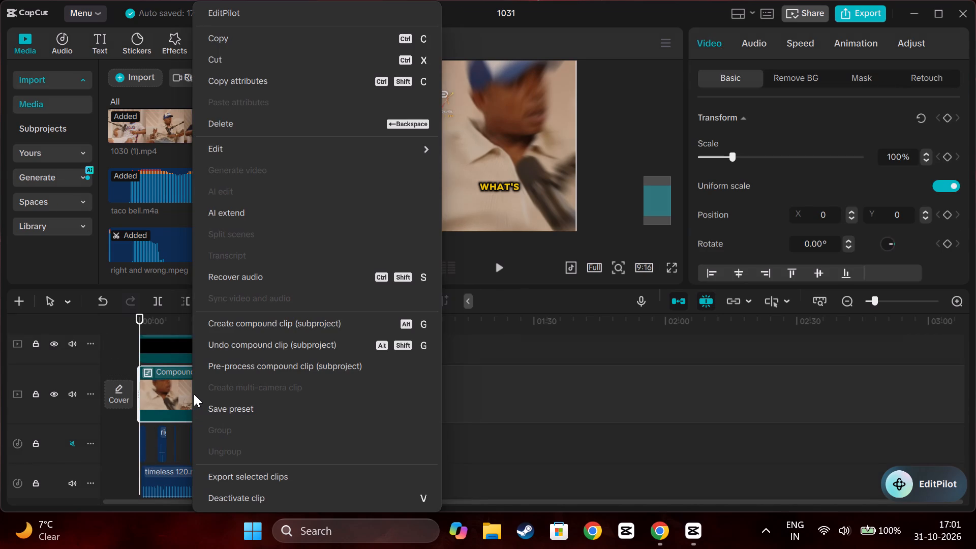
click(215, 350)
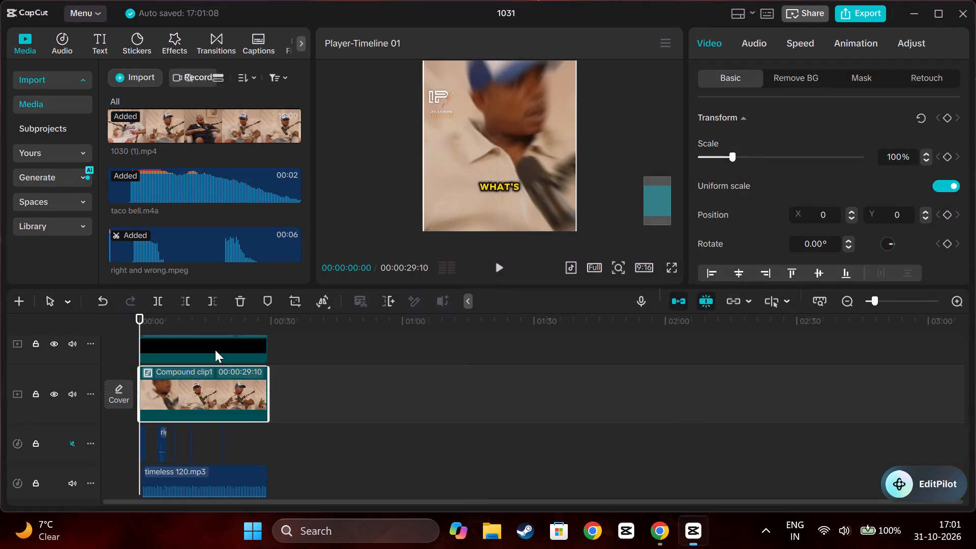
Look over the 1031 timeline's separated video clips, overlay, captions and audio tracks.
scroll(198, 441, down, 2)
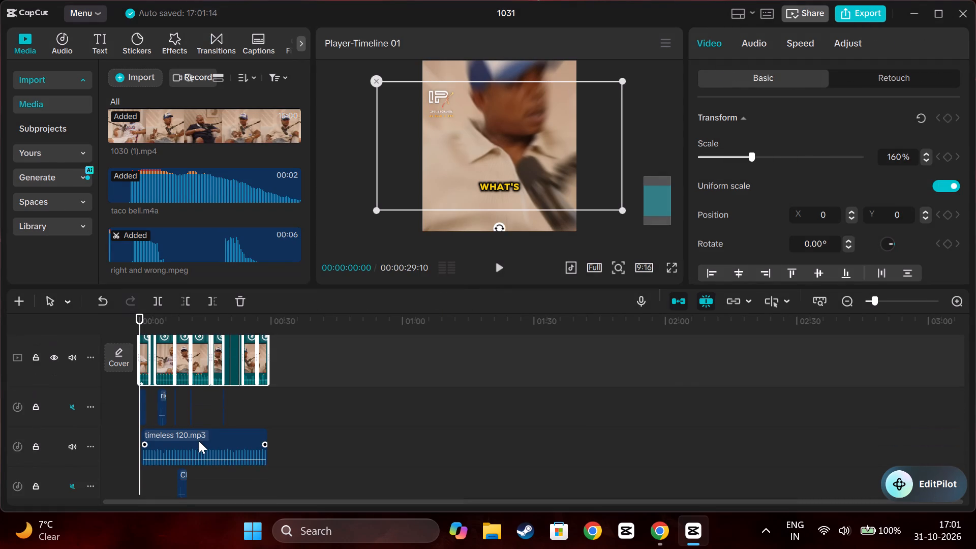
scroll(199, 441, down, 2)
click(330, 461)
scroll(263, 461, up, 3)
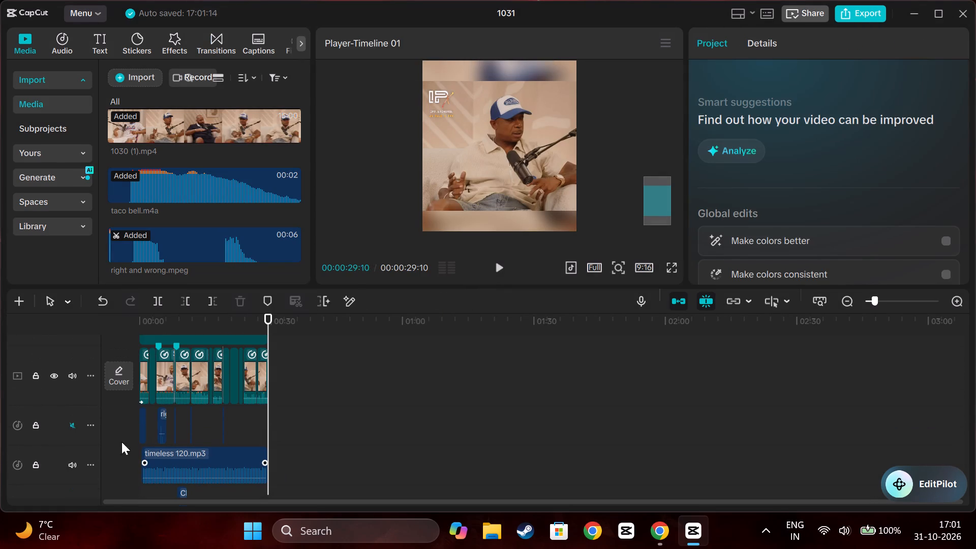
click(132, 417)
click(135, 416)
click(199, 420)
click(130, 416)
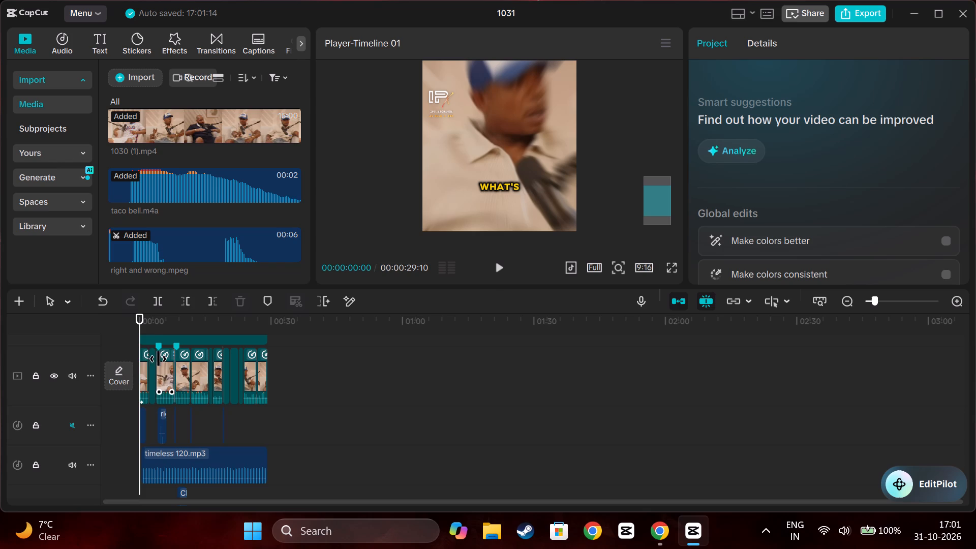
drag(137, 321, 127, 324)
scroll(219, 416, up, 3)
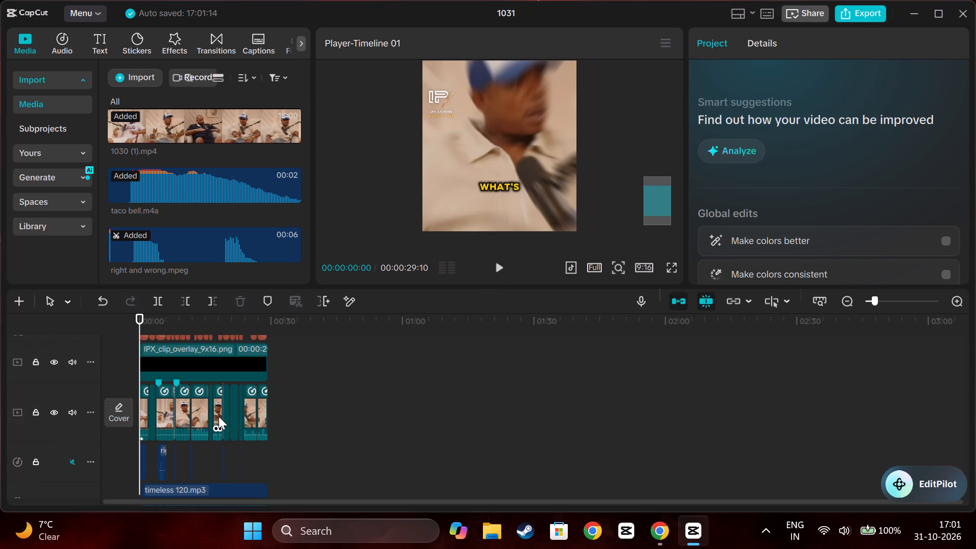
scroll(219, 416, up, 2)
scroll(216, 414, down, 1)
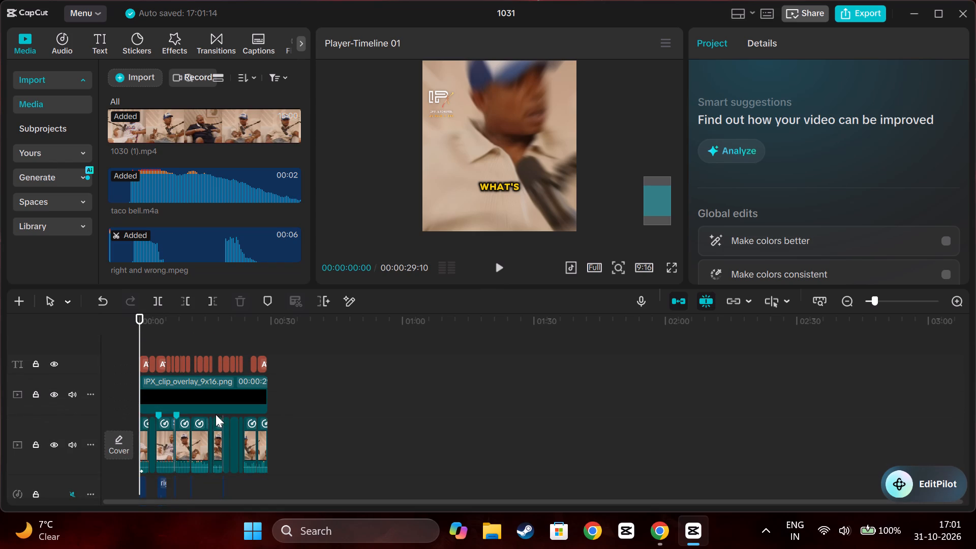
scroll(215, 414, up, 1)
scroll(215, 414, down, 2)
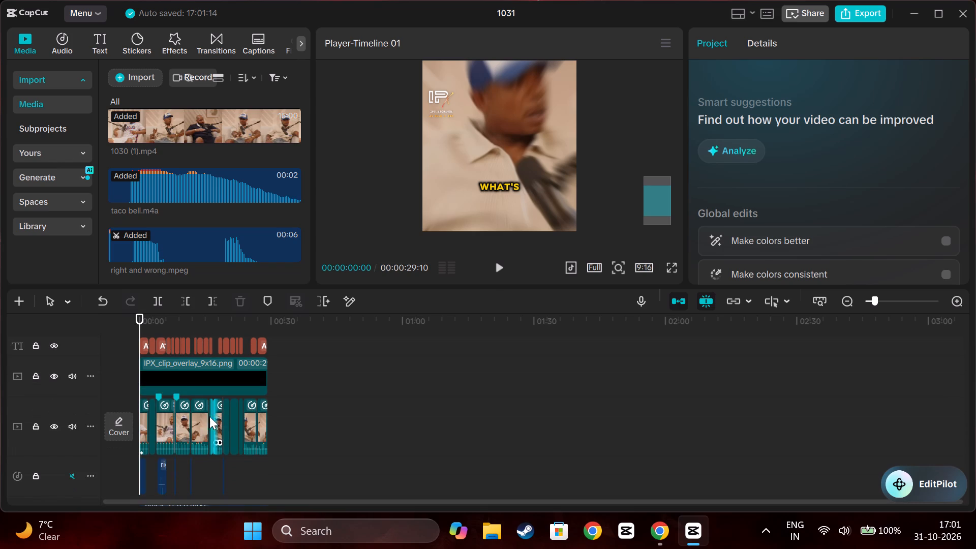
Select all the captions on the 1031 timeline's text track and delete them.
drag(283, 345, 199, 343)
drag(199, 343, 127, 343)
drag(127, 343, 240, 348)
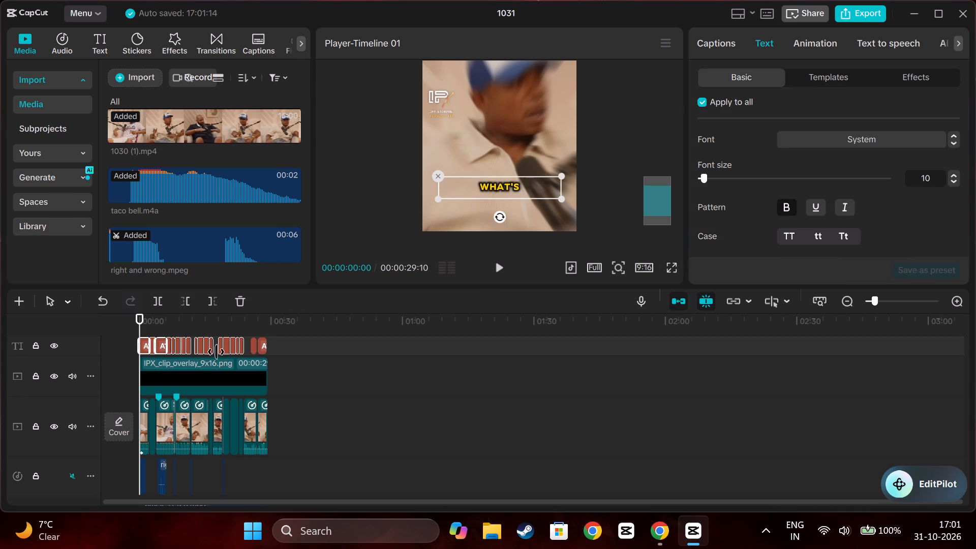
click(126, 344)
drag(124, 347, 276, 349)
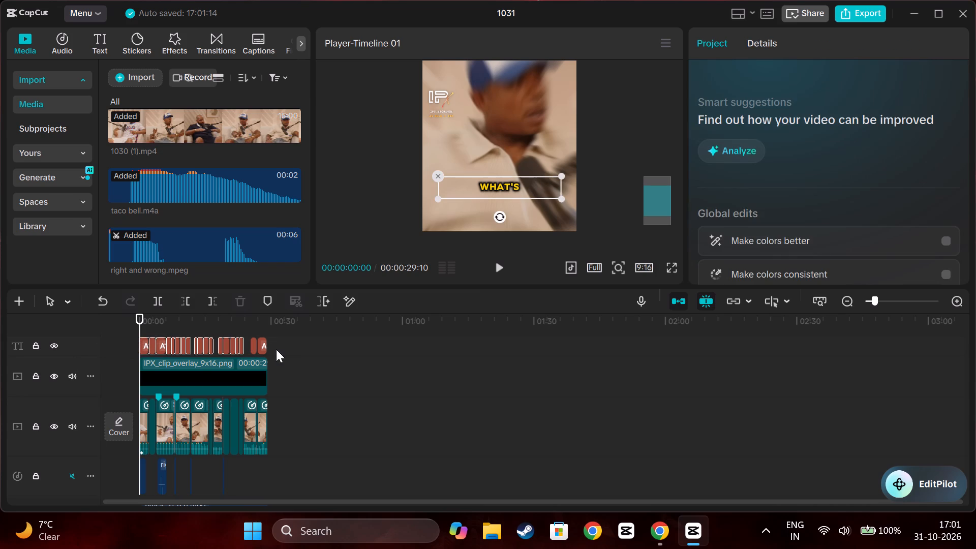
drag(276, 349, 281, 350)
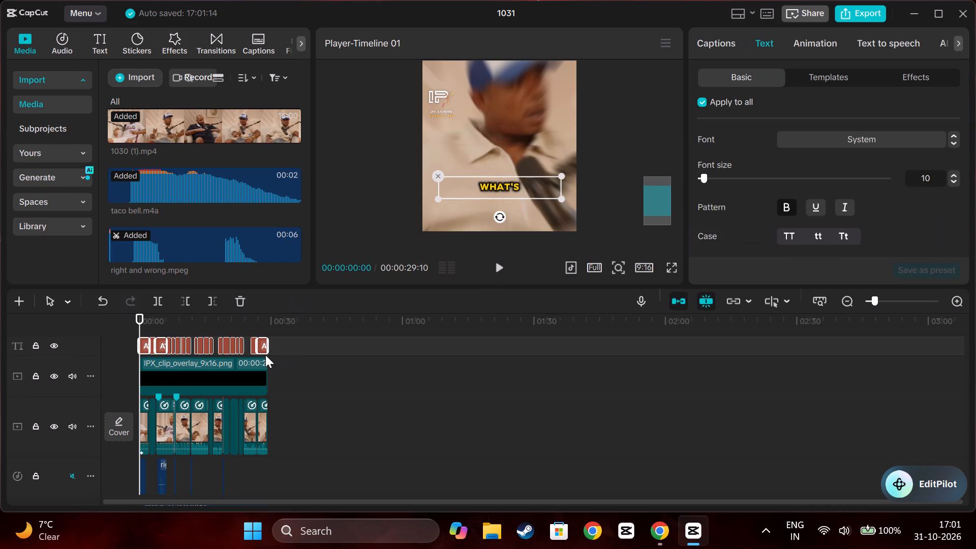
click(238, 299)
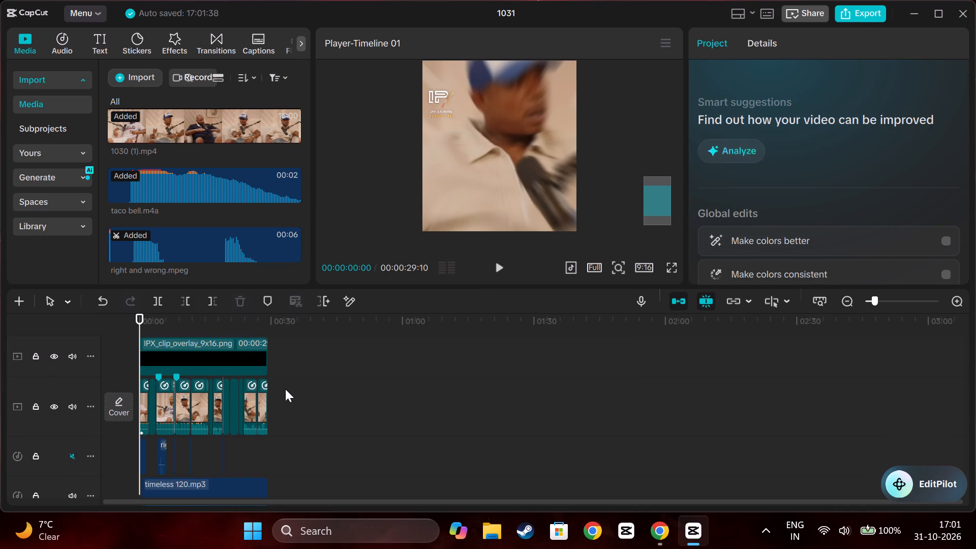
Play the opening moment of the caption-free timeline and check the whole 9:16 frame in the preview.
ctrl+scroll(285, 389, up, 10)
ctrl+scroll(233, 384, up, 2)
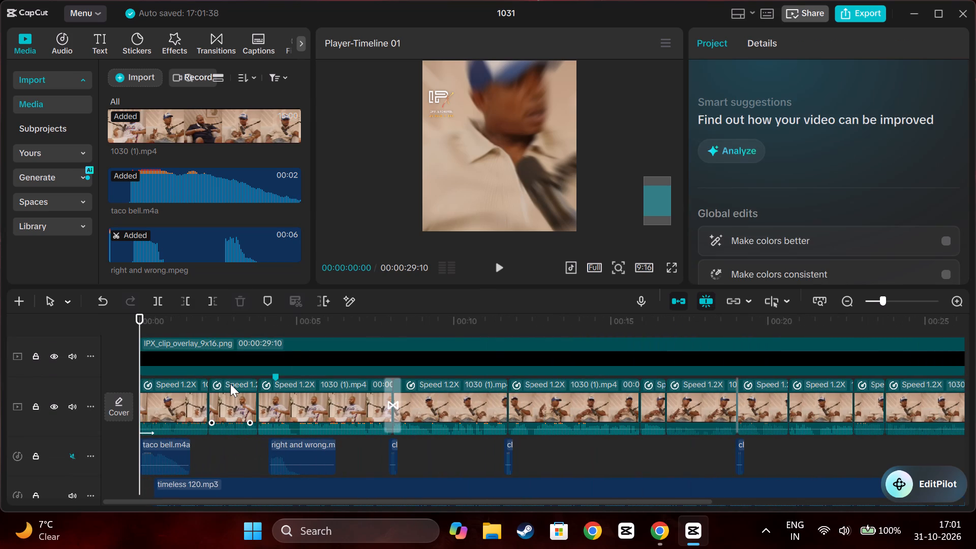
key(space)
key(space)
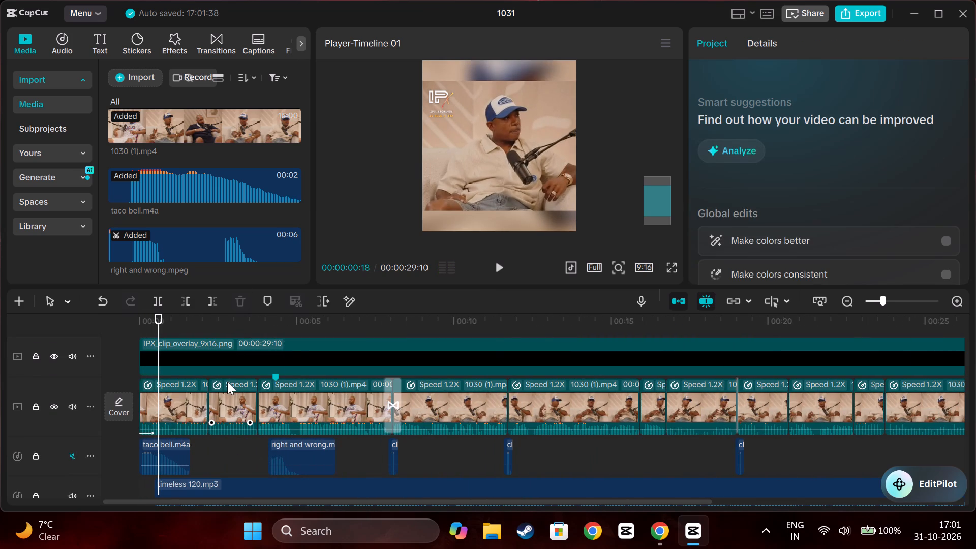
scroll(460, 221, down, 4)
scroll(460, 221, up, 2)
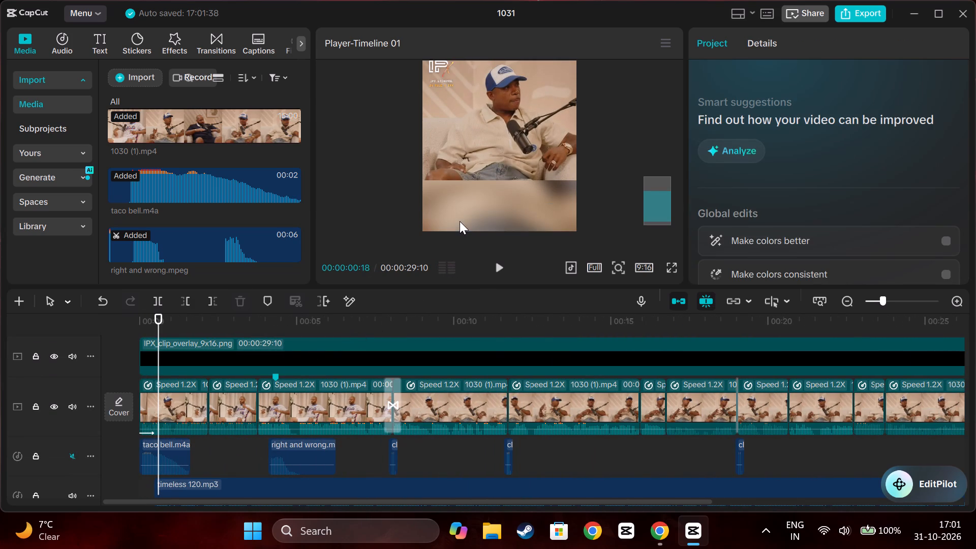
scroll(458, 221, up, 2)
ctrl+scroll(458, 221, down, 7)
ctrl+scroll(458, 221, up, 2)
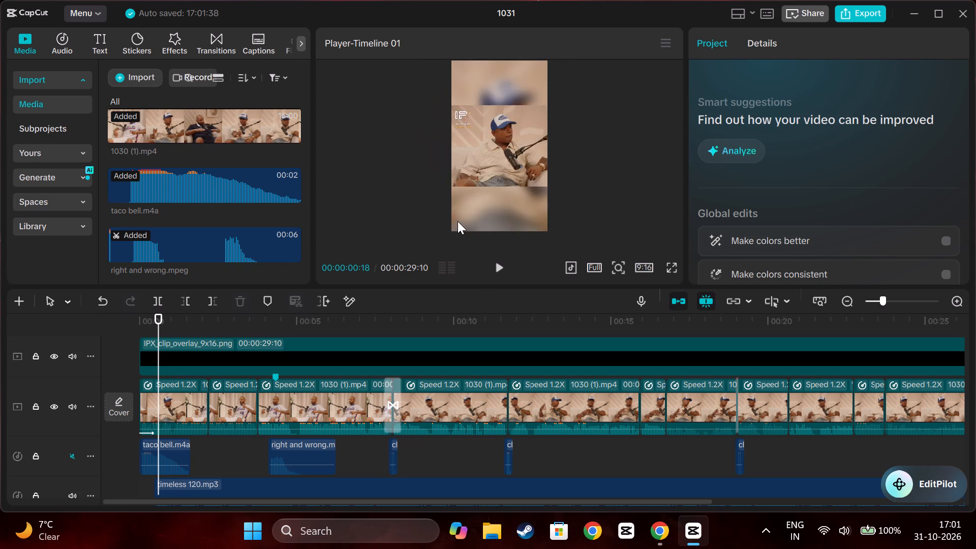
ctrl+scroll(457, 221, up, 3)
ctrl+scroll(457, 221, down, 4)
Add the exported 1031 (1) green-screen video from the desktop on a track above IPX_clip_overlay_9x16.png, starting at 00:00.
drag(154, 318, 125, 328)
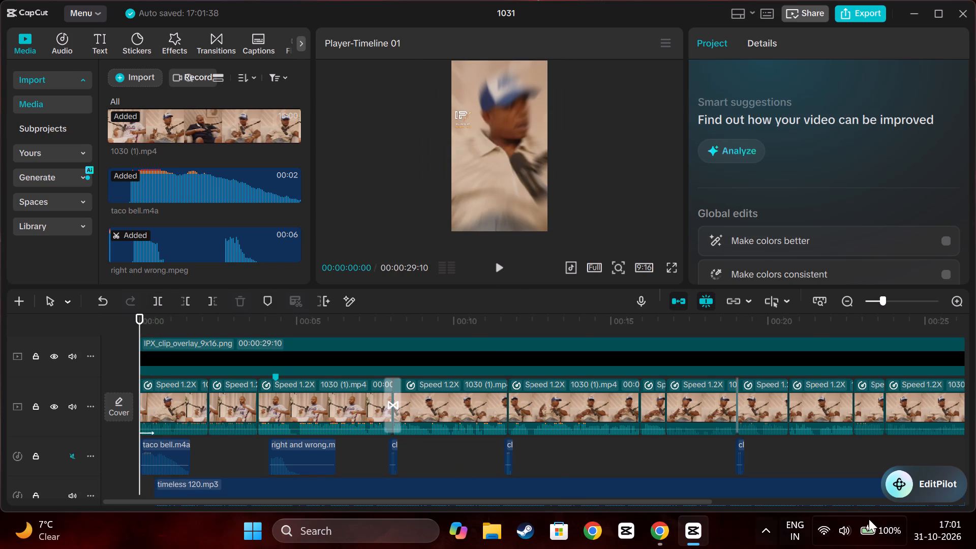
click(975, 527)
right_drag(945, 376, 919, 374)
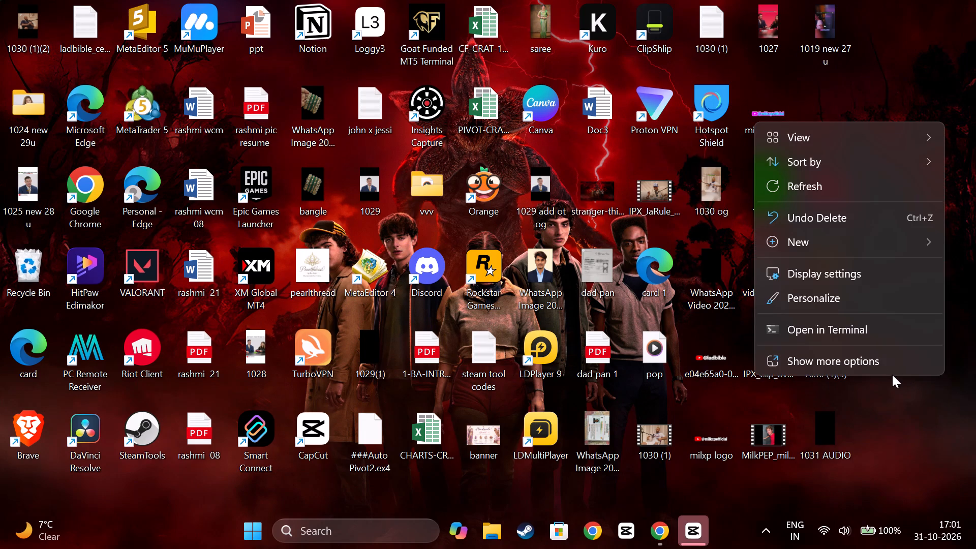
click(808, 188)
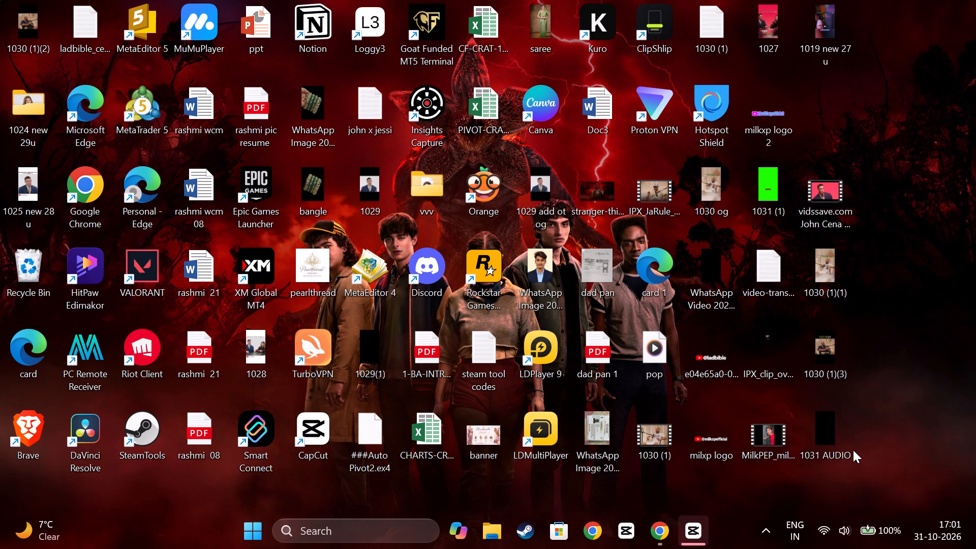
drag(768, 186, 710, 504)
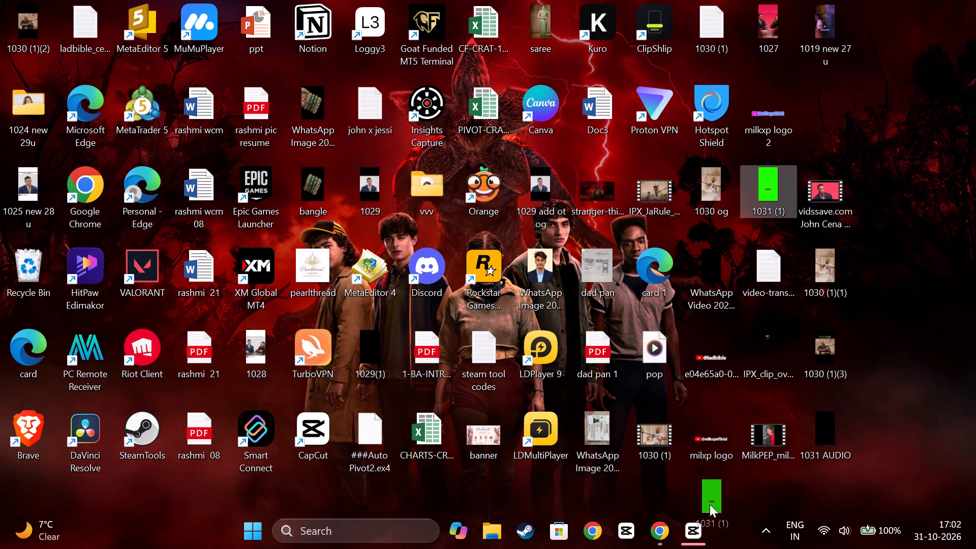
drag(710, 504, 111, 358)
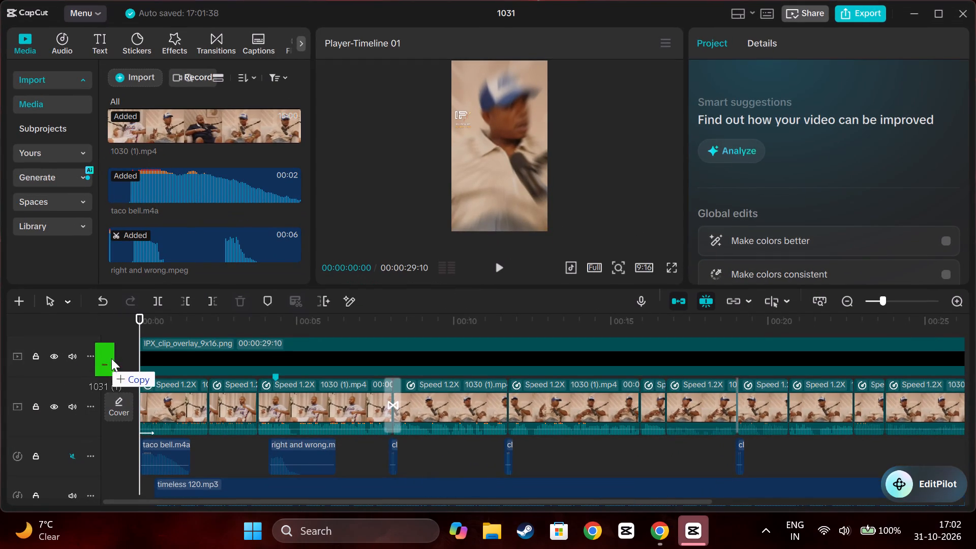
drag(111, 358, 143, 327)
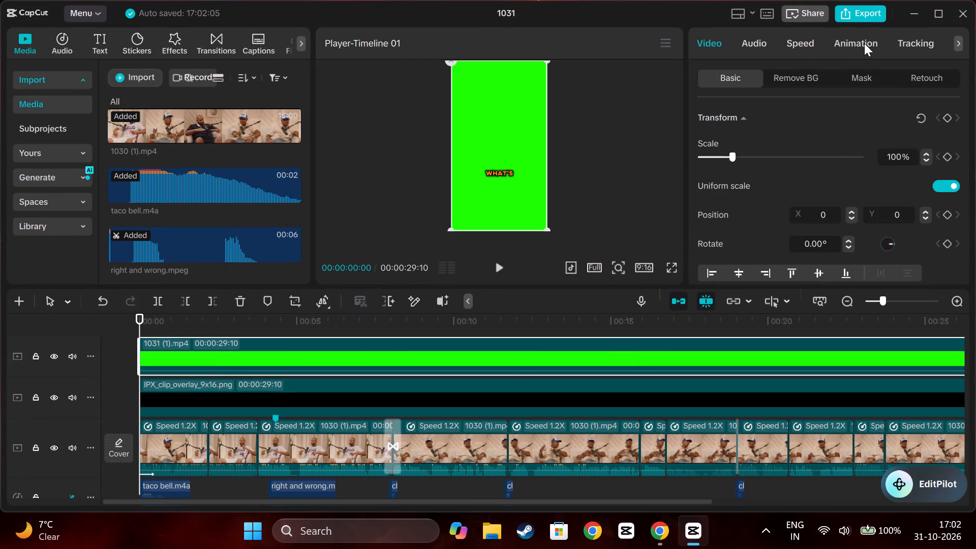
Turn on Chroma key background removal for the 1031 (1).mp4 clip.
scroll(734, 200, down, 2)
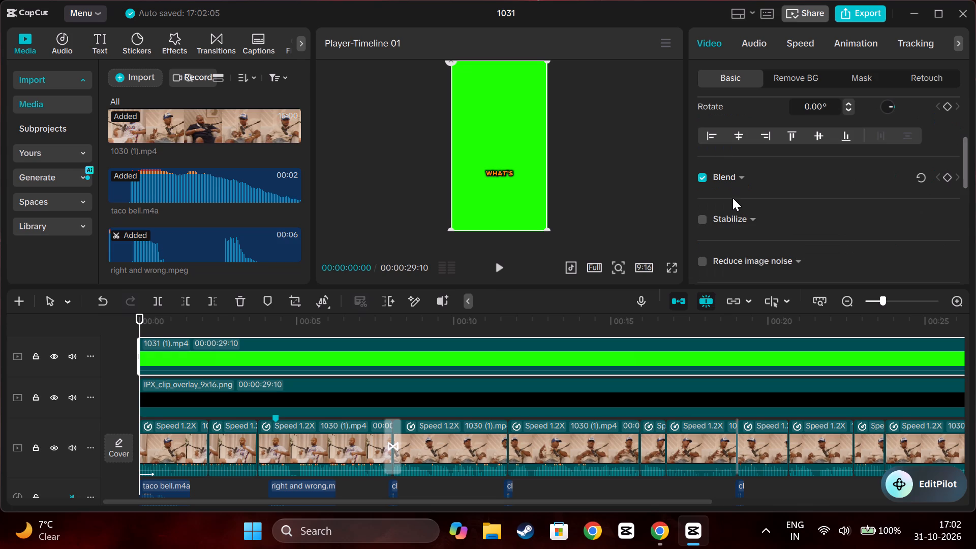
click(799, 74)
click(769, 154)
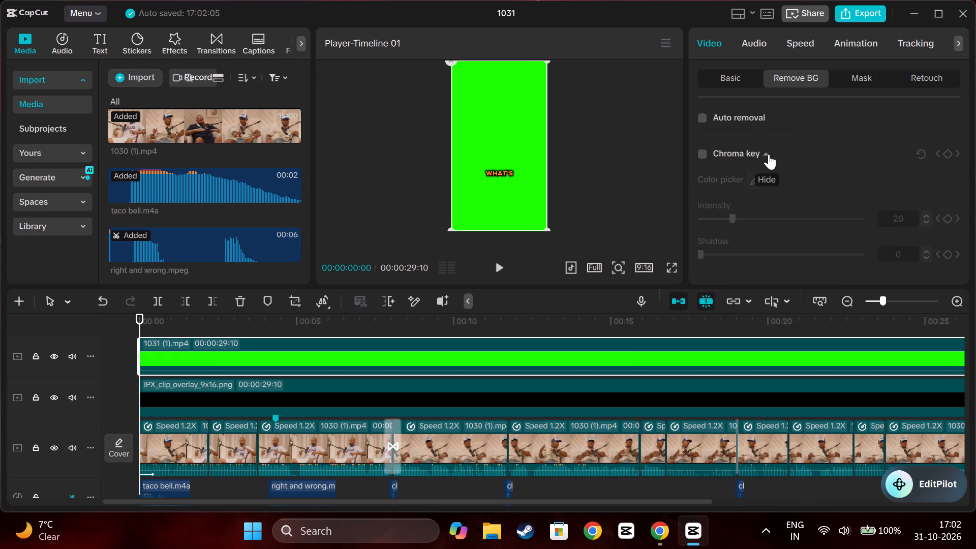
click(707, 157)
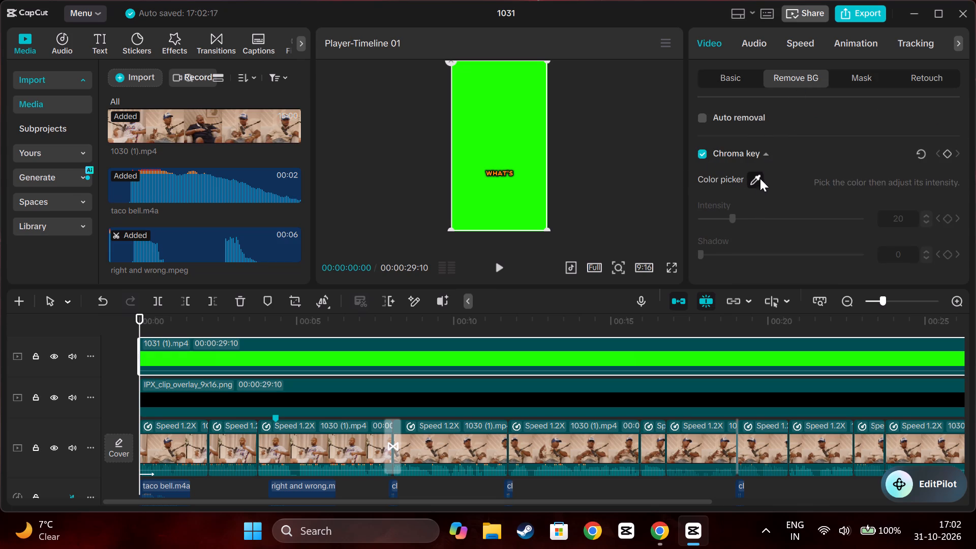
Pick the clip's green background in the preview as the chroma key color.
click(758, 176)
click(521, 147)
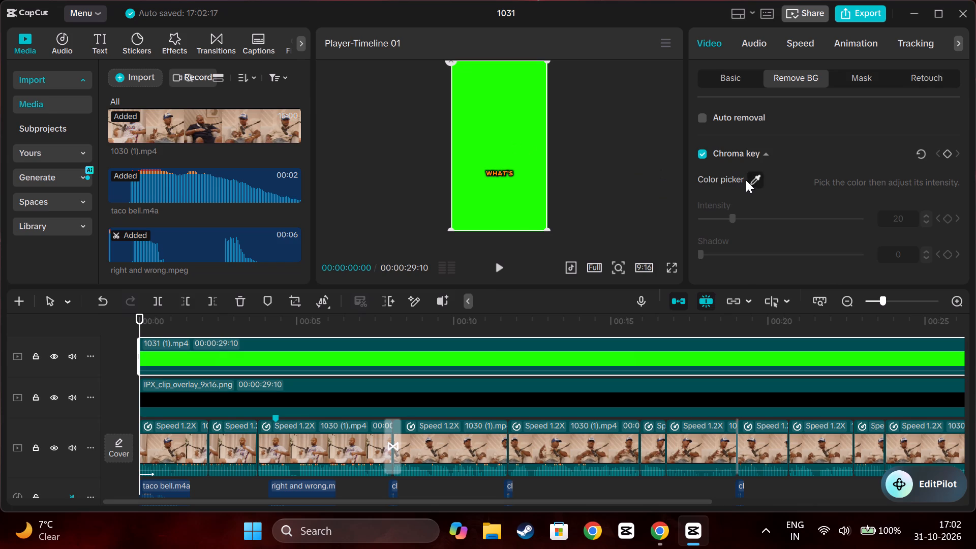
click(745, 179)
drag(759, 178, 609, 182)
click(527, 151)
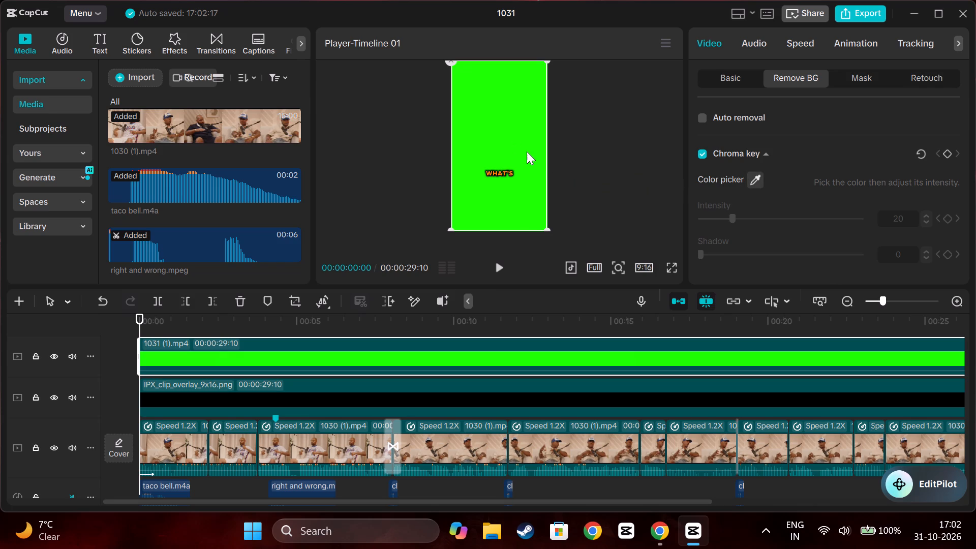
double_click(527, 151)
click(481, 136)
scroll(733, 183, down, 1)
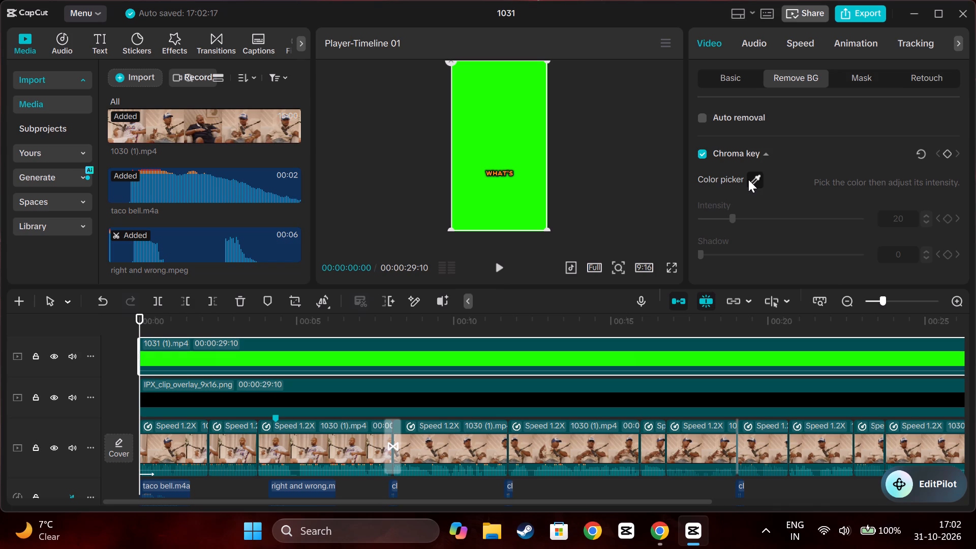
click(748, 179)
click(748, 179)
right_click(755, 177)
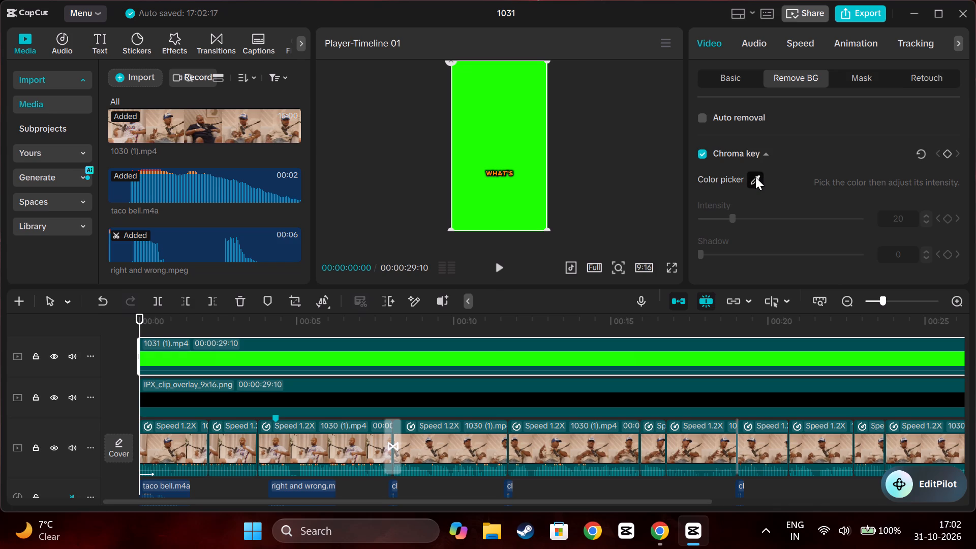
triple_click(755, 177)
double_click(753, 181)
click(530, 185)
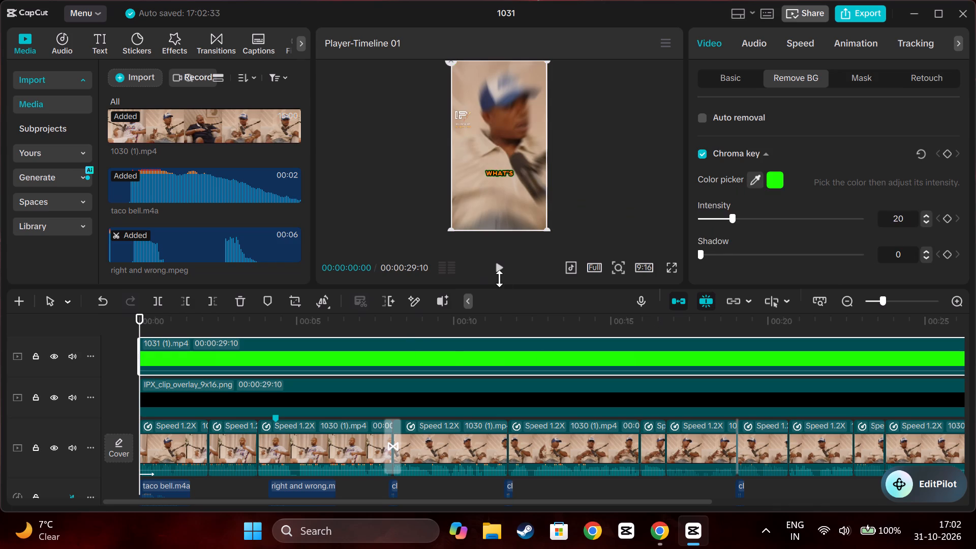
Play the first moments full screen to check the edges of the keyed captions.
click(670, 269)
key(space)
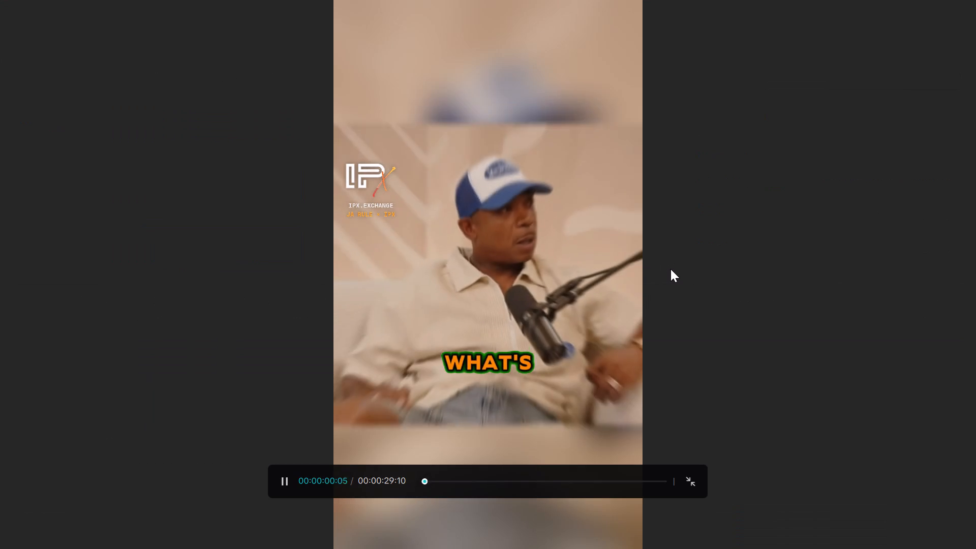
key(space)
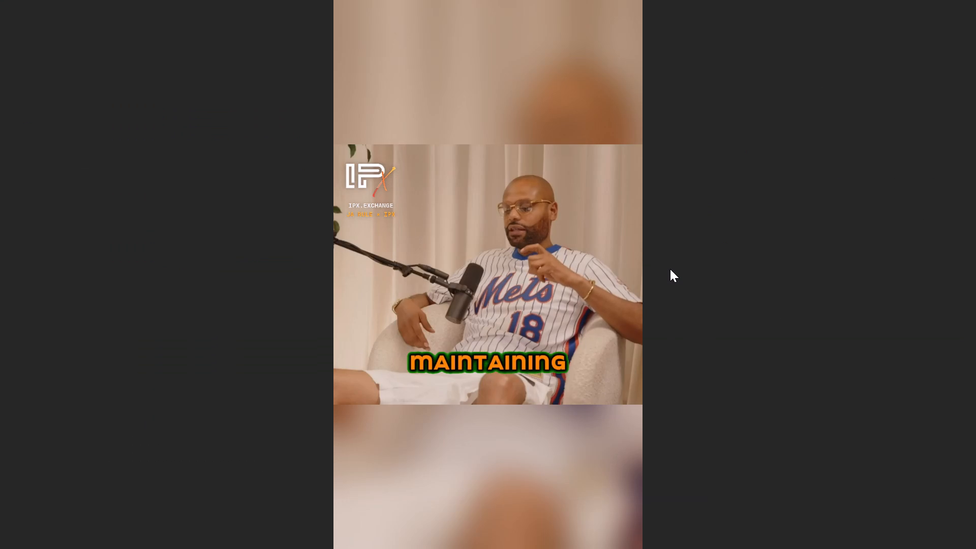
key(Escape)
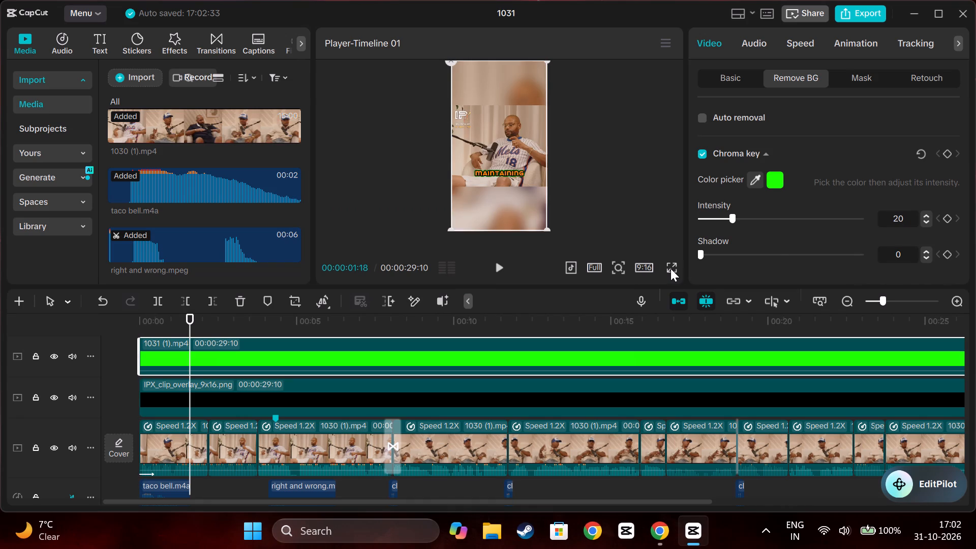
Set the chroma key intensity of 1031 (1).mp4 to 51.
drag(731, 214, 869, 223)
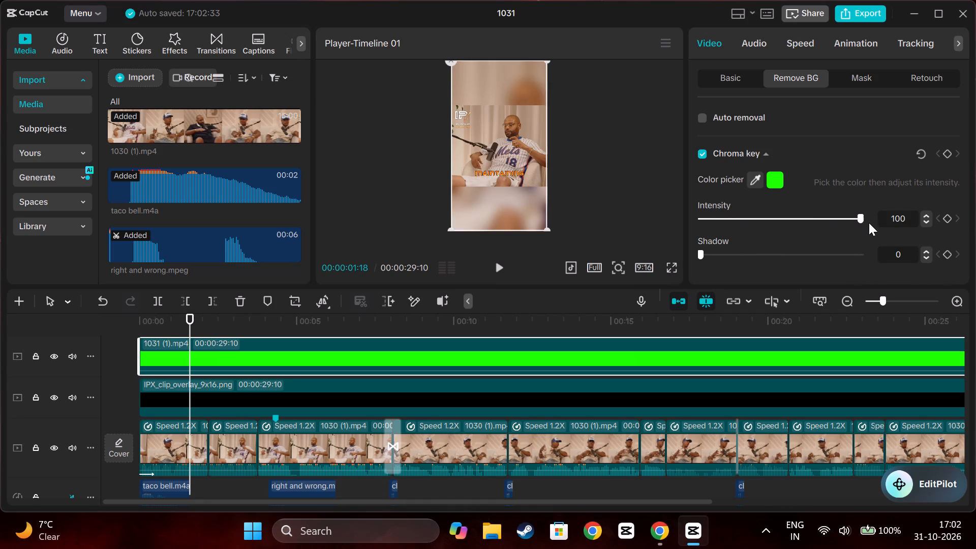
drag(869, 223, 783, 236)
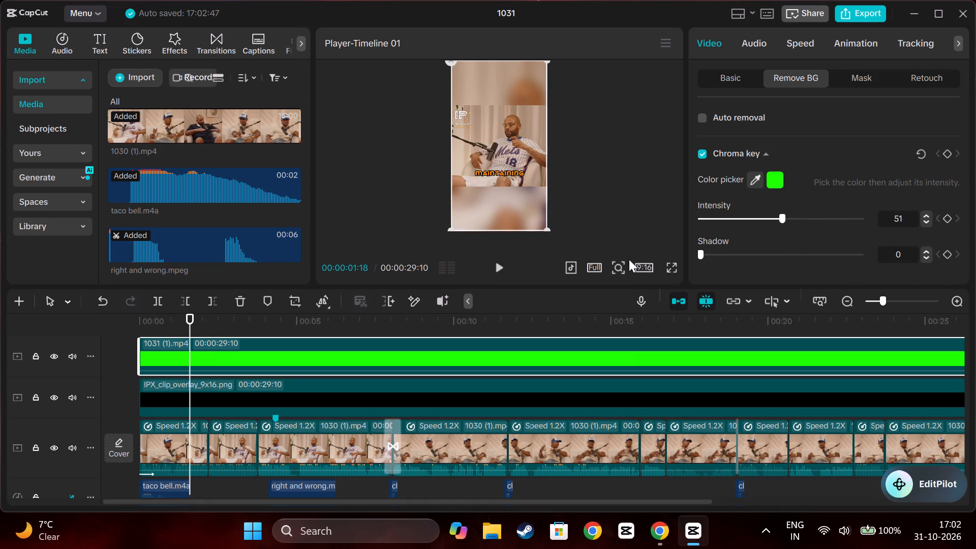
Play the video full screen from the opening seconds to check the edges of the keyed captions.
click(673, 268)
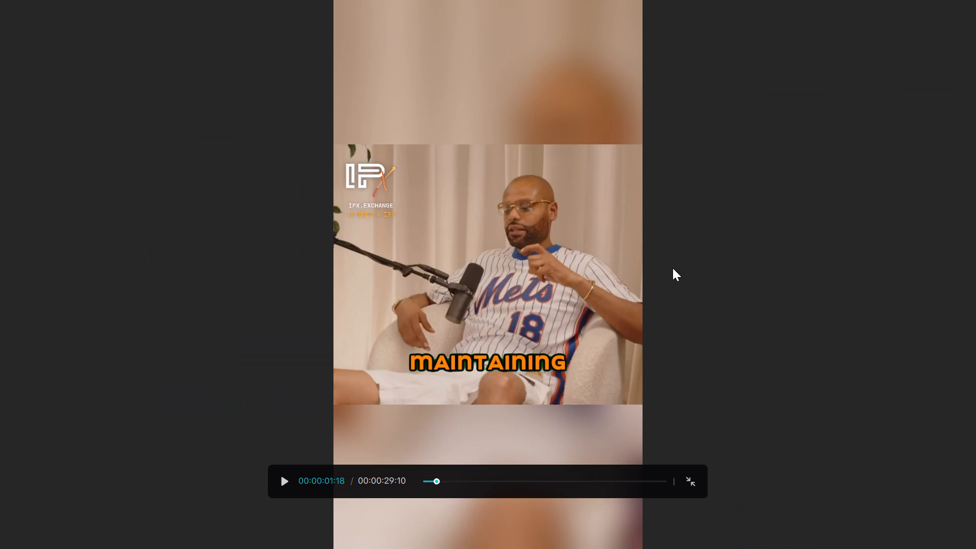
key(space)
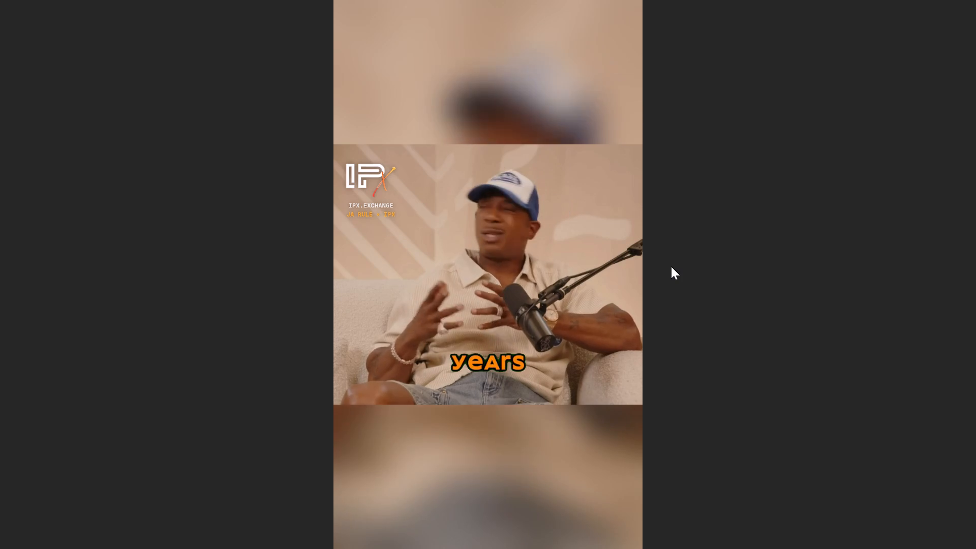
key(space)
key(Escape)
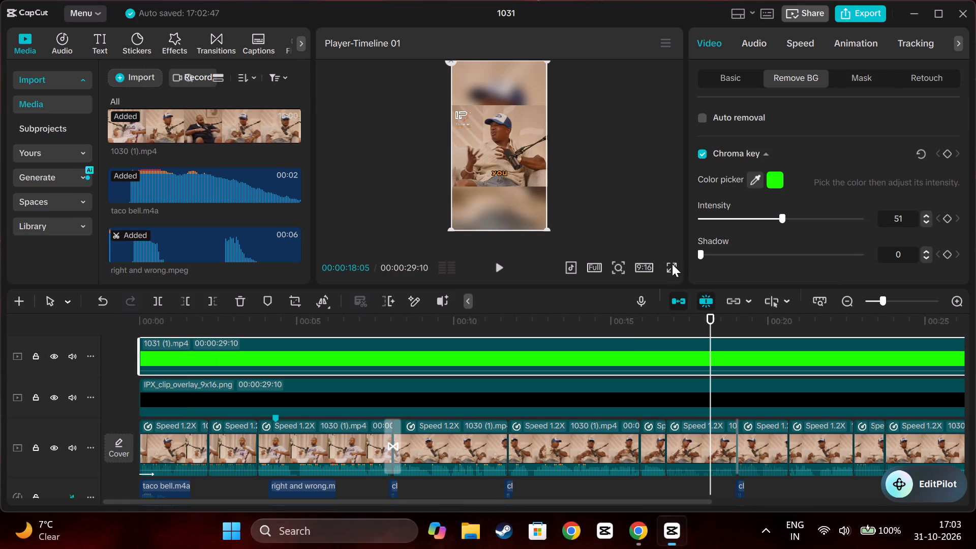
Set the chroma key intensity of 1031 (1).mp4 to 60.
triple_click(929, 214)
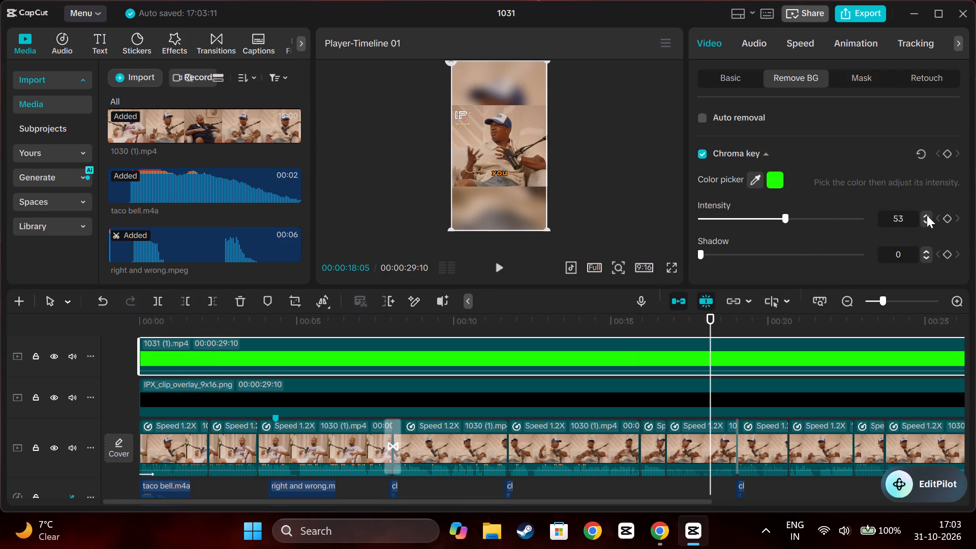
triple_click(927, 215)
triple_click(927, 215)
Play the video full screen from near its start to recheck the caption edges through the first half.
click(669, 264)
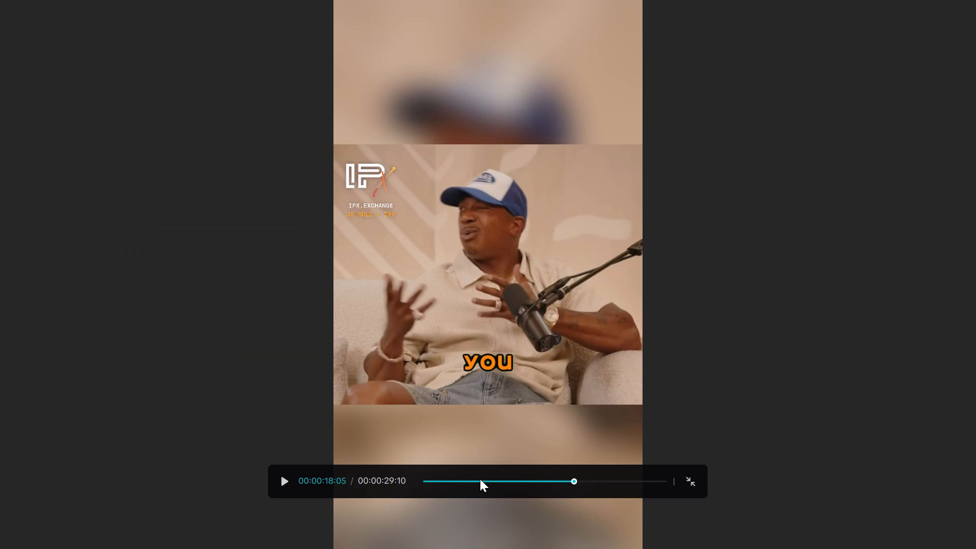
click(467, 480)
drag(467, 480, 407, 485)
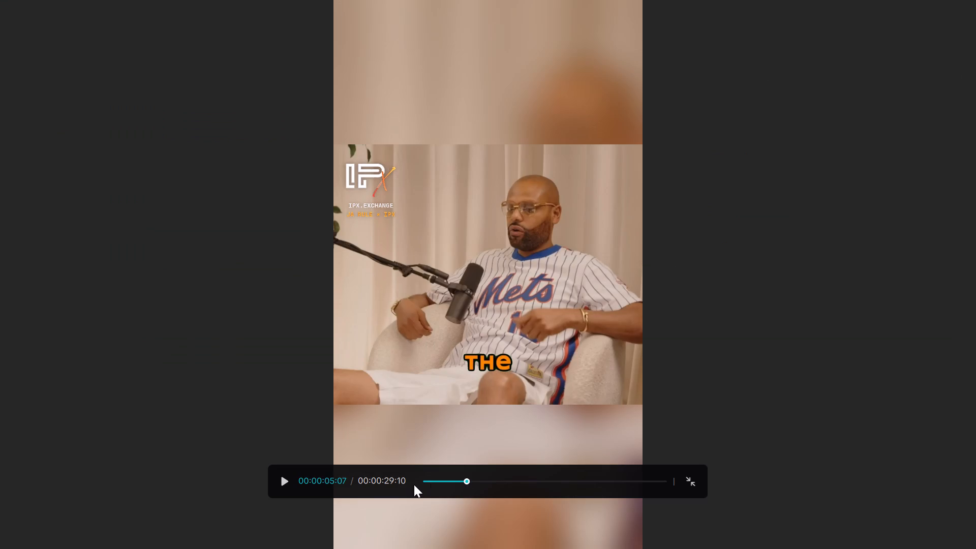
click(432, 482)
drag(432, 481, 418, 481)
click(424, 481)
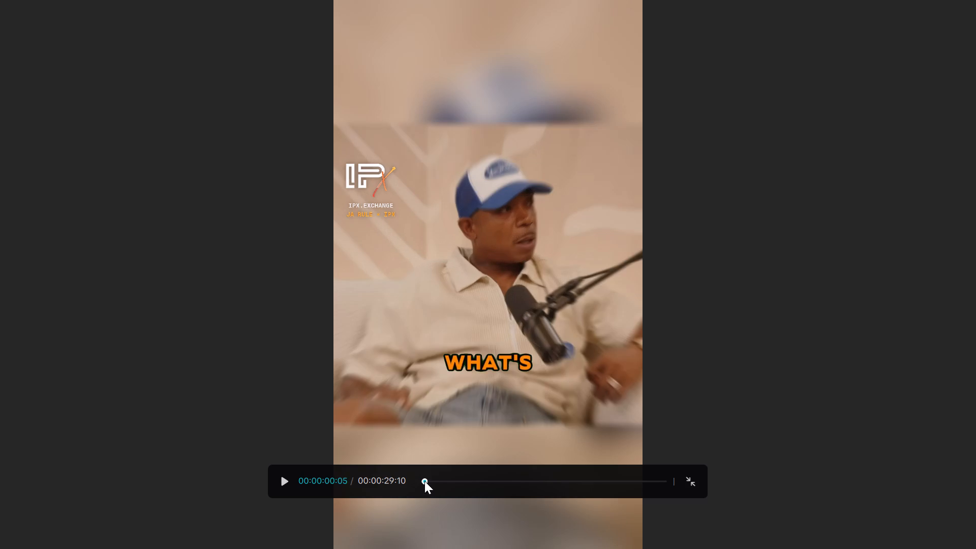
key(space)
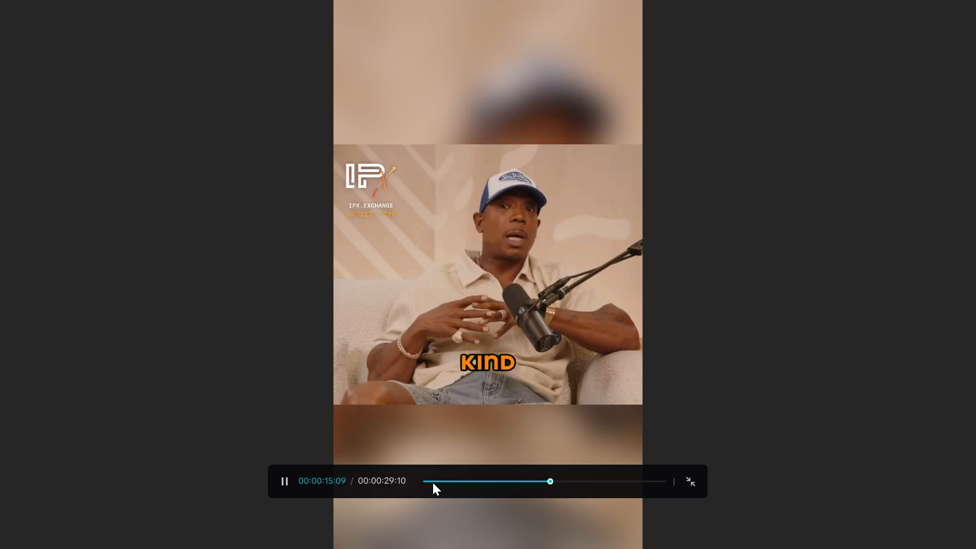
key(space)
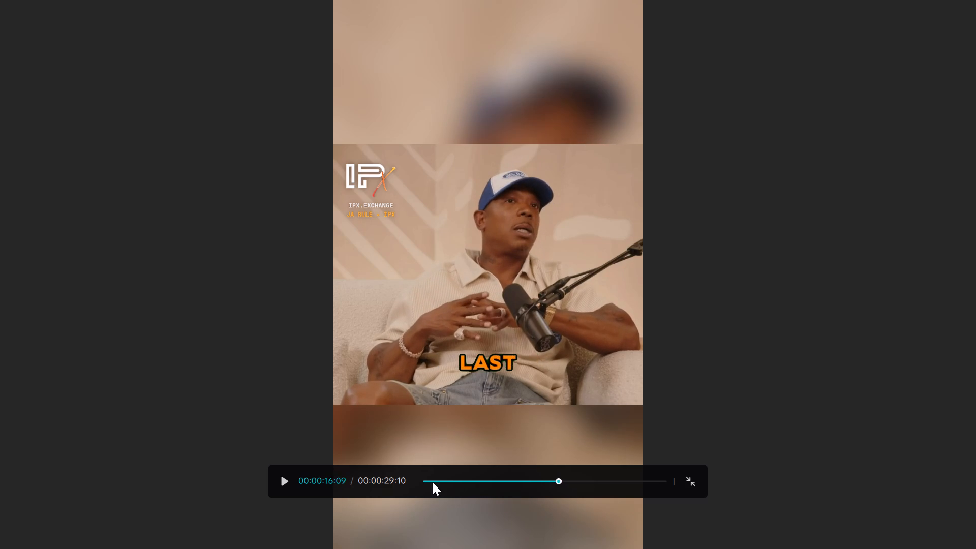
key(Escape)
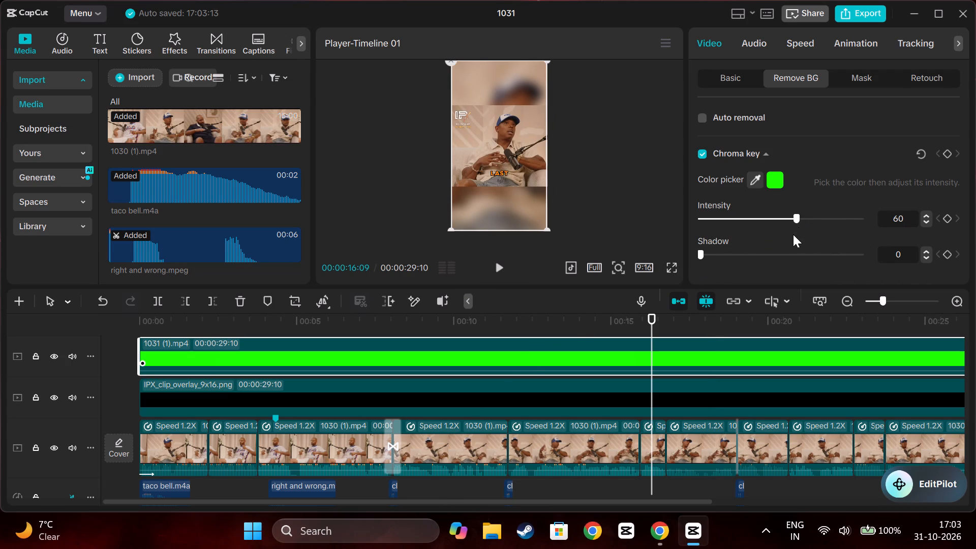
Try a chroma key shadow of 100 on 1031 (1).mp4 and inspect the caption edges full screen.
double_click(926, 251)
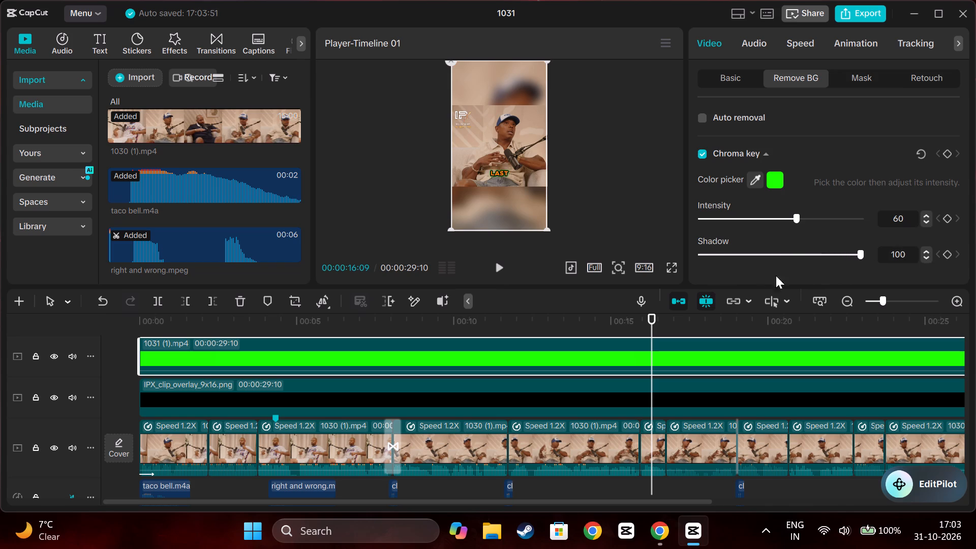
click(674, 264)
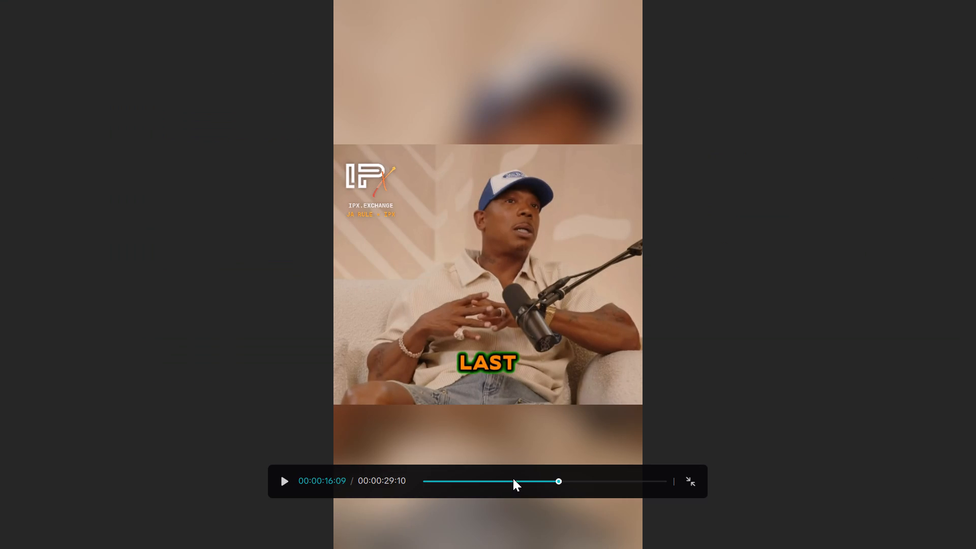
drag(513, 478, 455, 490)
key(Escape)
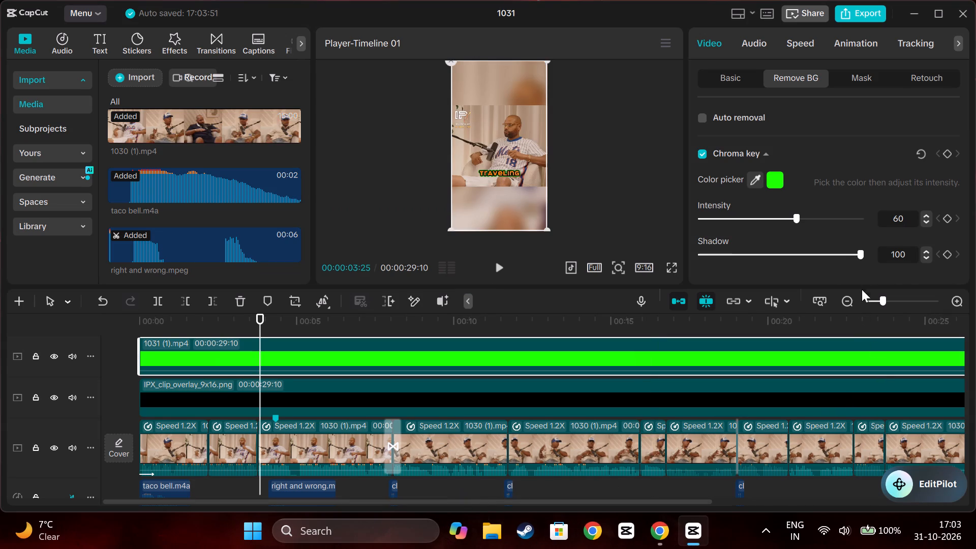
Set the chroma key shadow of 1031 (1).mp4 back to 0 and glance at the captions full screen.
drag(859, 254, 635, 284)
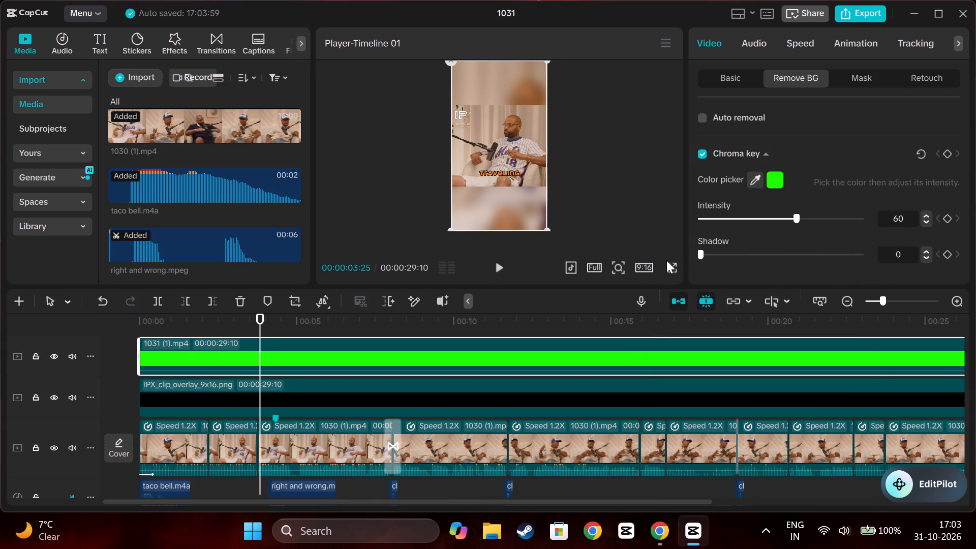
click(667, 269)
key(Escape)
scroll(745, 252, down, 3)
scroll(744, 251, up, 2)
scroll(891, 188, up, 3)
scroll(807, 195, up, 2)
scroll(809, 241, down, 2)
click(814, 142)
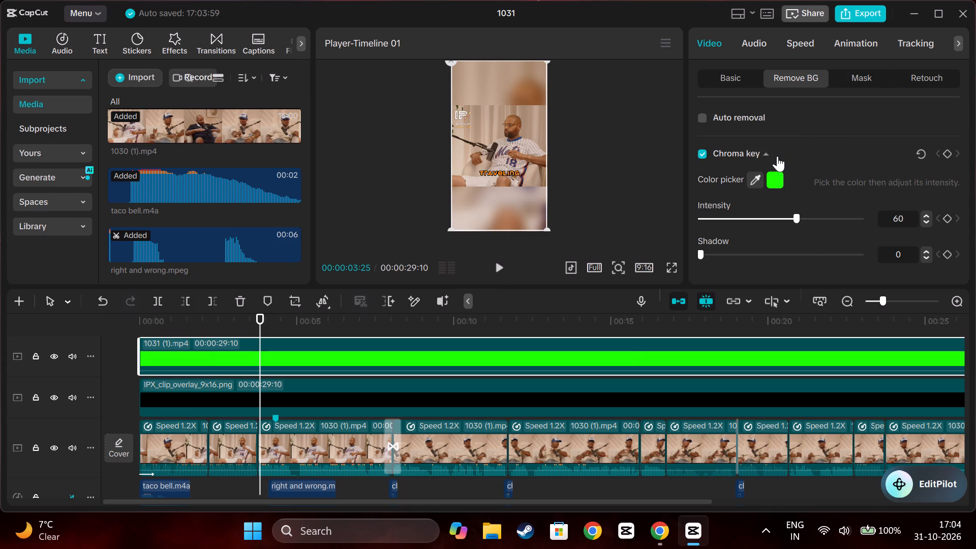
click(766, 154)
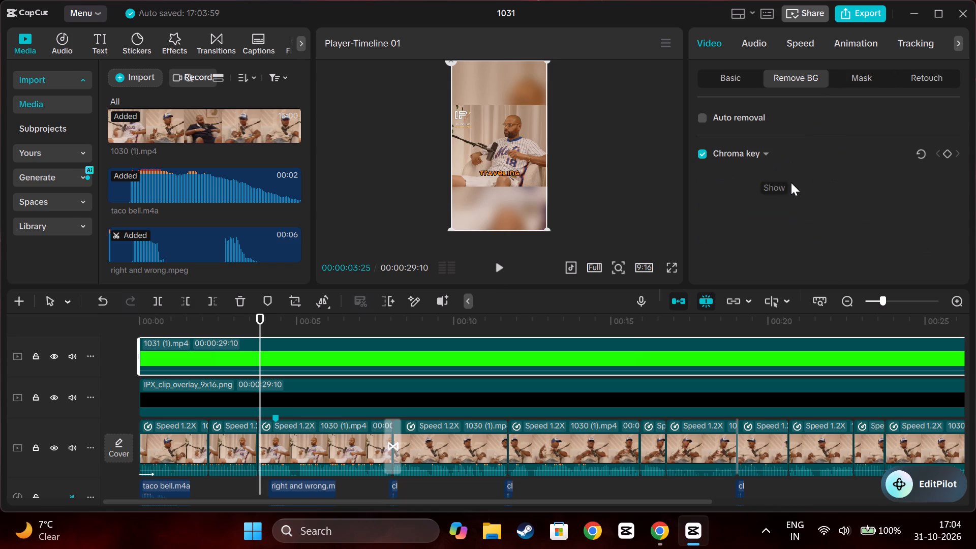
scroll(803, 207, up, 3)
Play the video full screen from the current position to check how the keyed captions read.
click(667, 263)
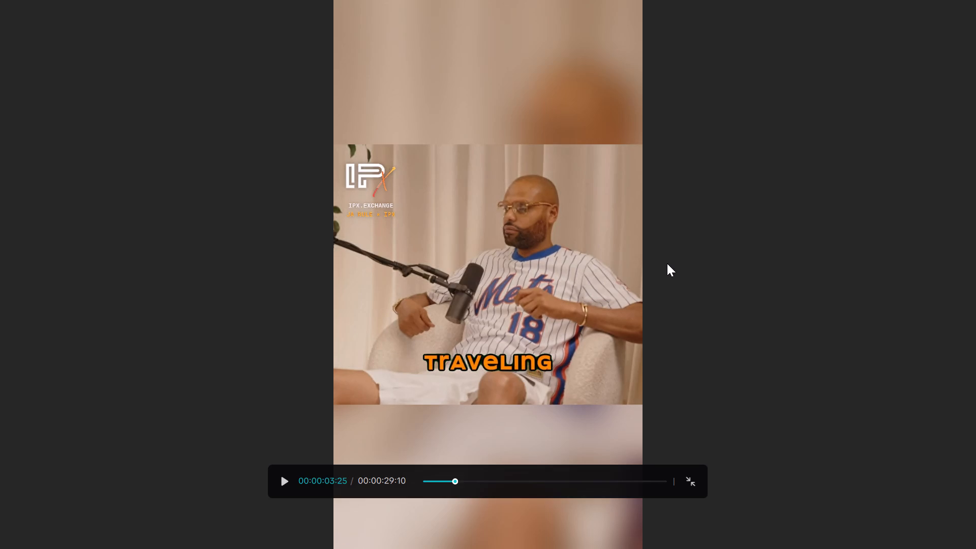
key(space)
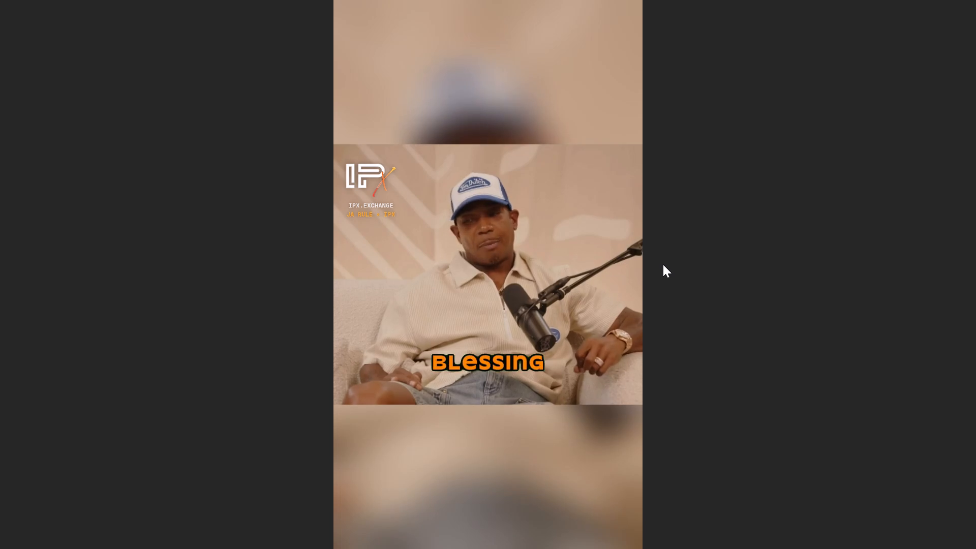
key(Escape)
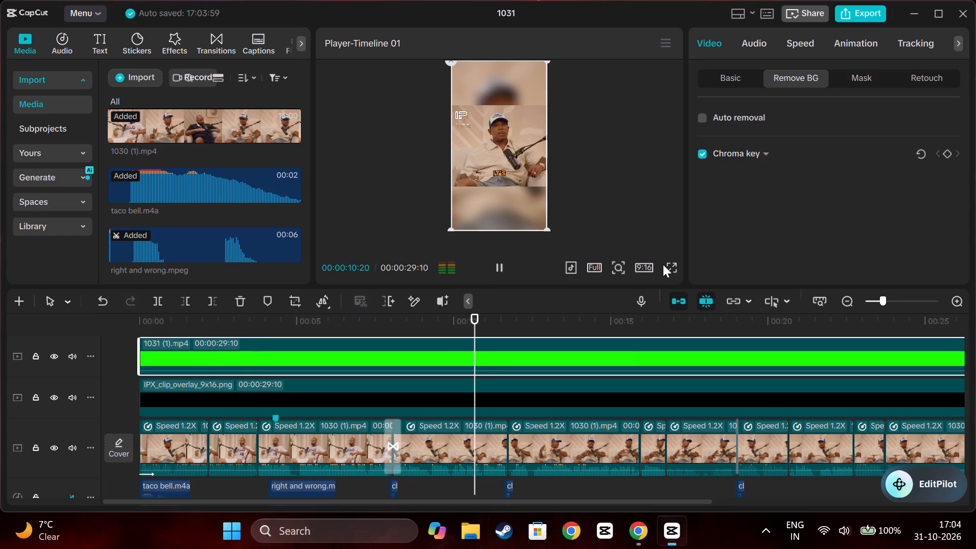
key(space)
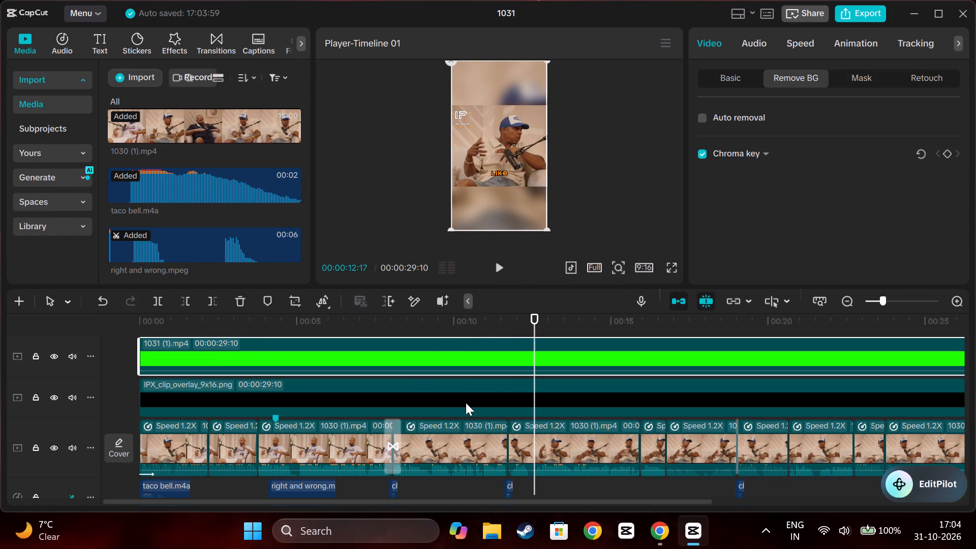
Unmute the short sound effects track and the Cha-Ching! Money audio track.
scroll(467, 403, down, 8)
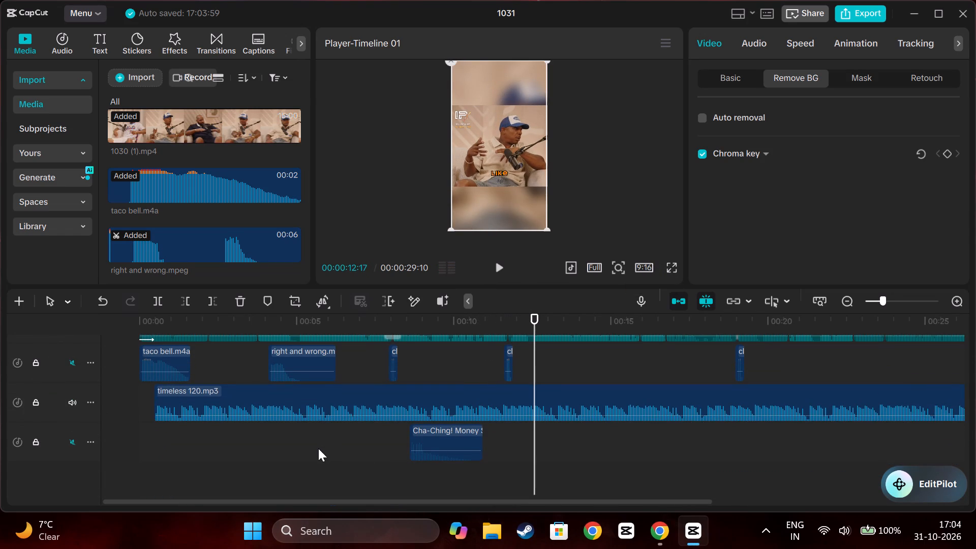
click(70, 358)
click(69, 438)
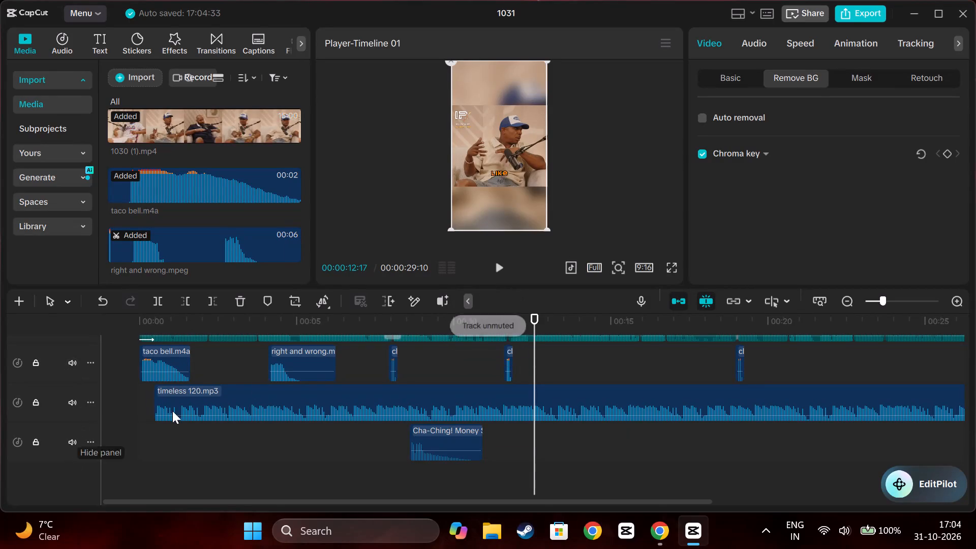
Scale the 1031 (1).mp4 caption clip uniformly to 91%.
click(740, 77)
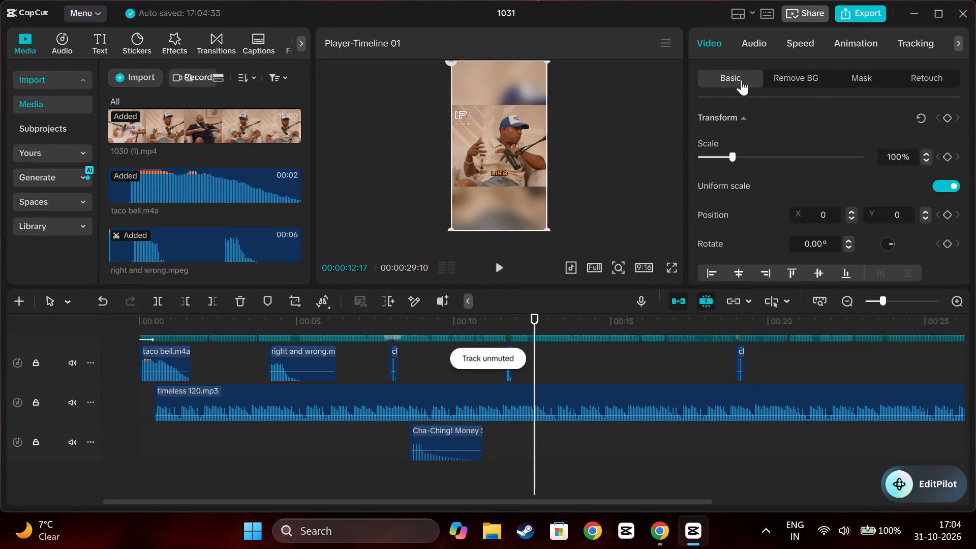
click(925, 161)
click(925, 161)
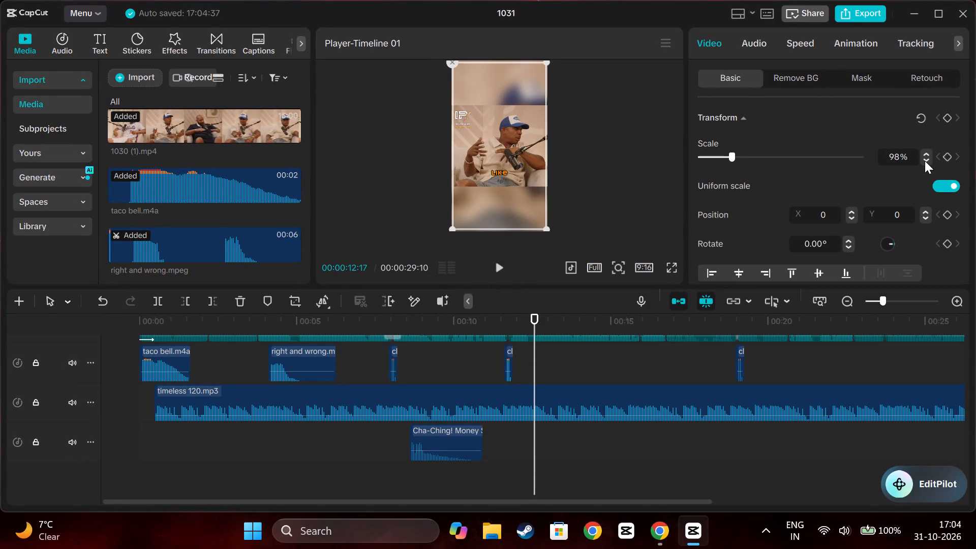
triple_click(925, 161)
triple_click(925, 161)
click(925, 161)
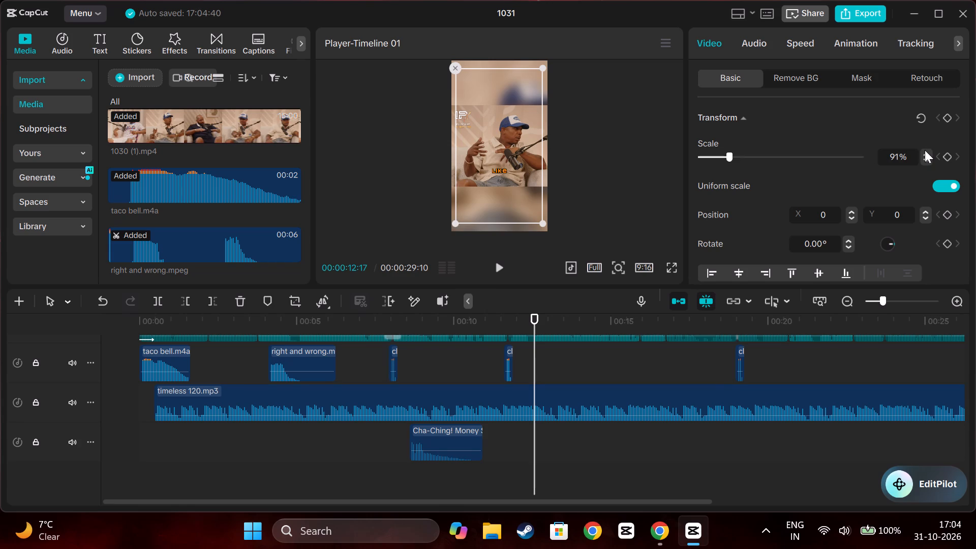
Move the caption clip slightly down in the preview, keeping it centered horizontally, and deselect it.
drag(500, 185, 503, 186)
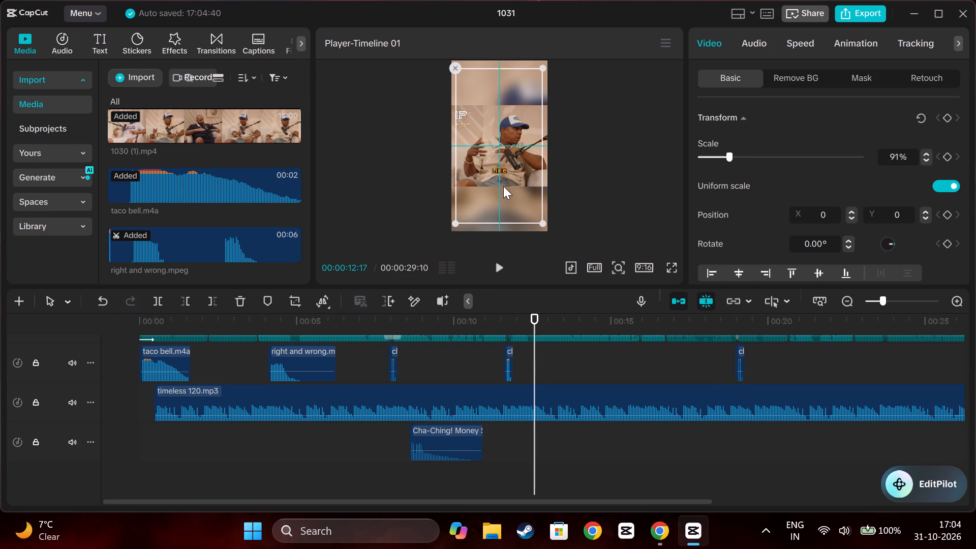
drag(503, 186, 503, 191)
click(585, 170)
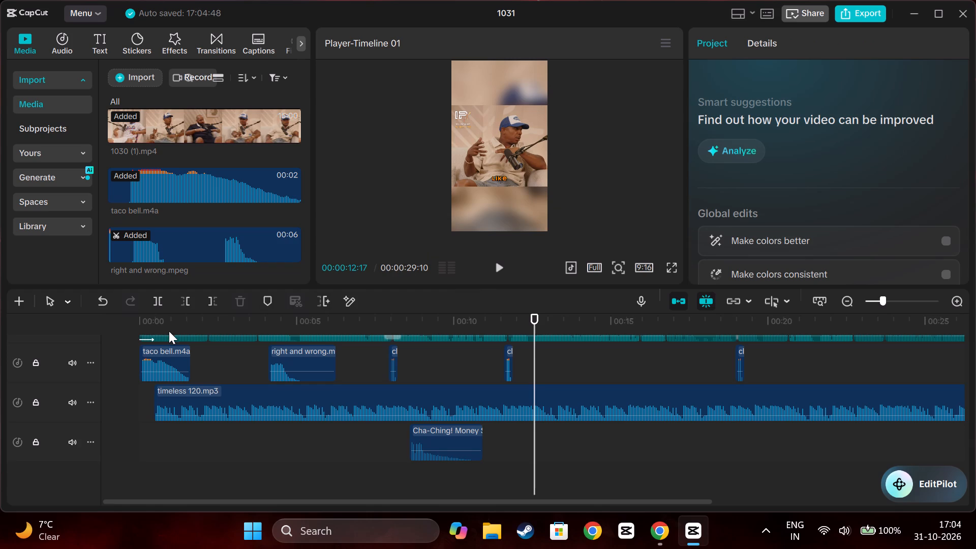
Play the opening second from the beginning to check captions and sound, and return the playhead to the start.
click(128, 387)
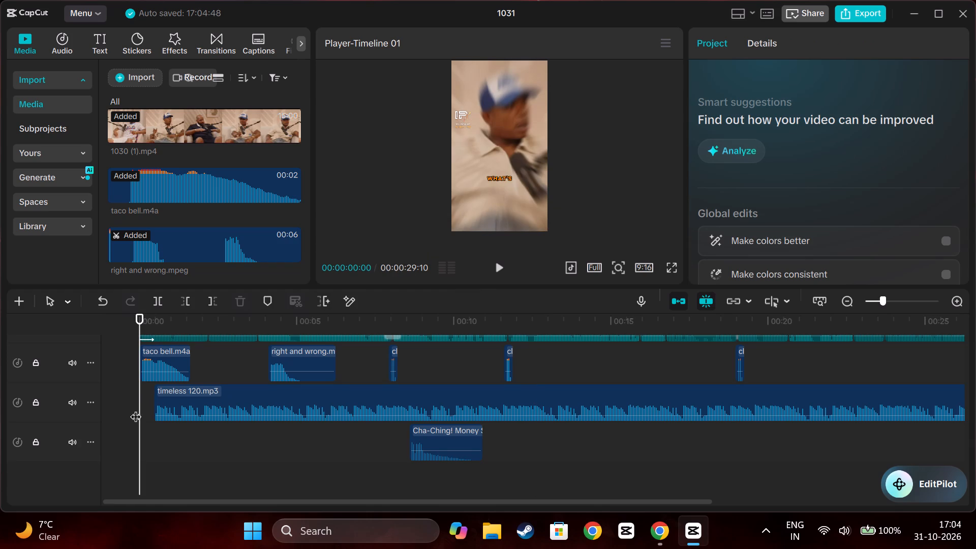
key(space)
key(space)
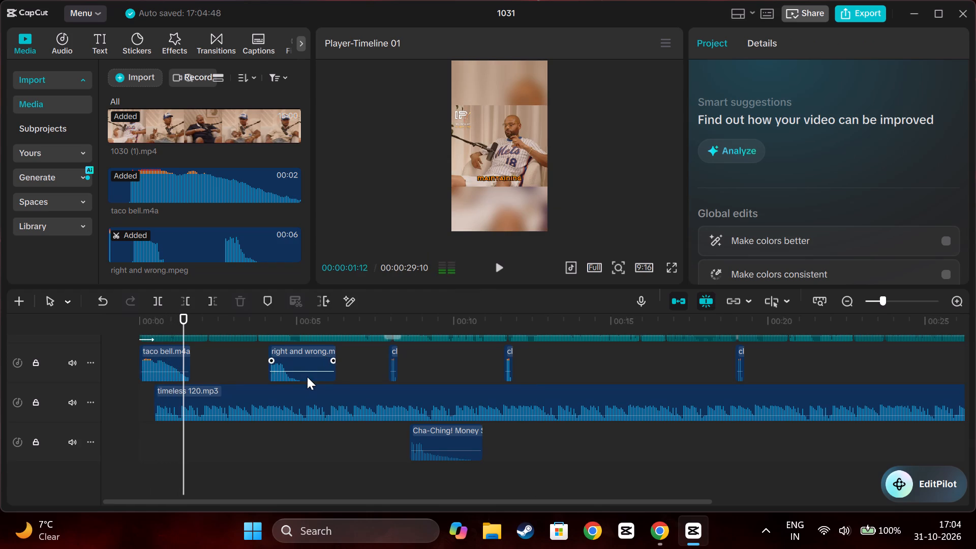
click(146, 409)
drag(144, 407, 109, 408)
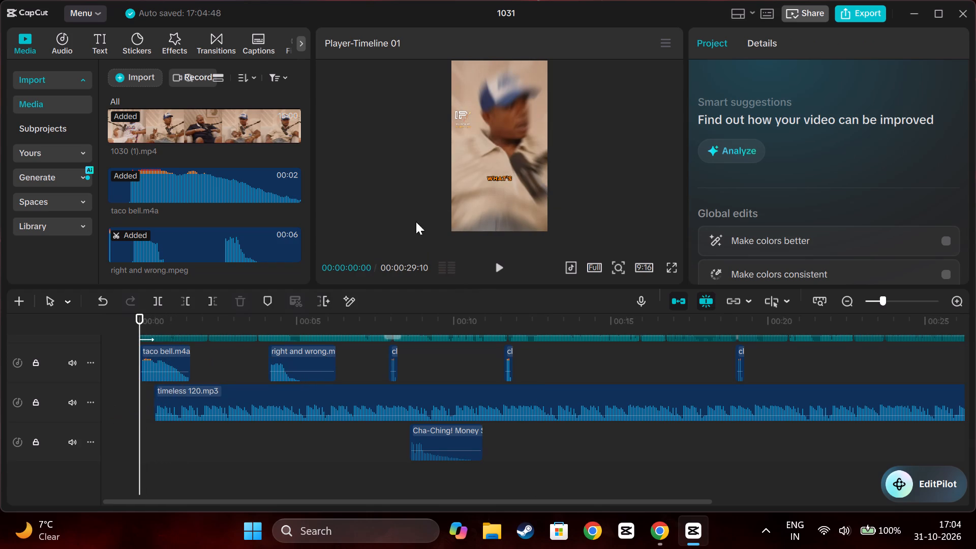
Check the opening second, then raise the 1031 (1).mp4 caption clip in the preview to position X 0, Y 0.
key(space)
key(space)
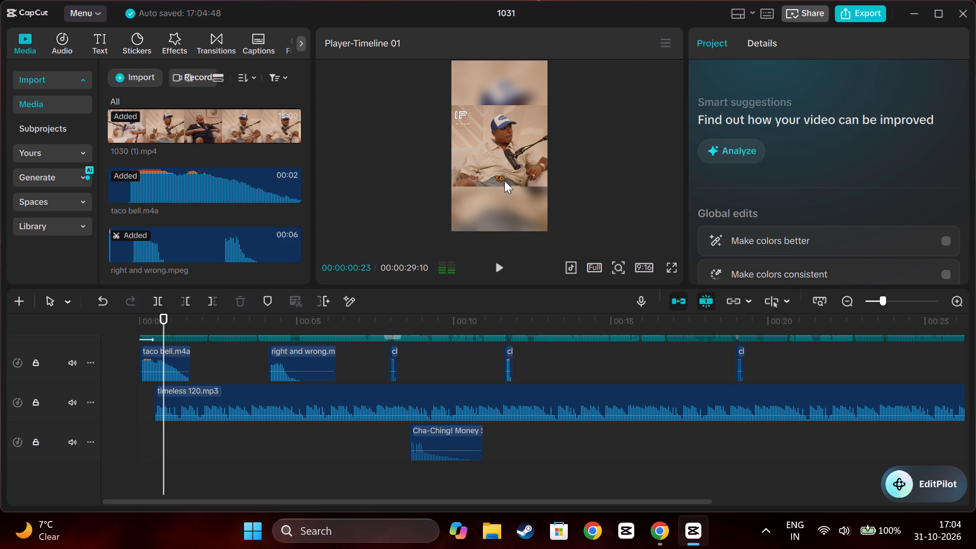
click(501, 176)
drag(501, 176, 501, 174)
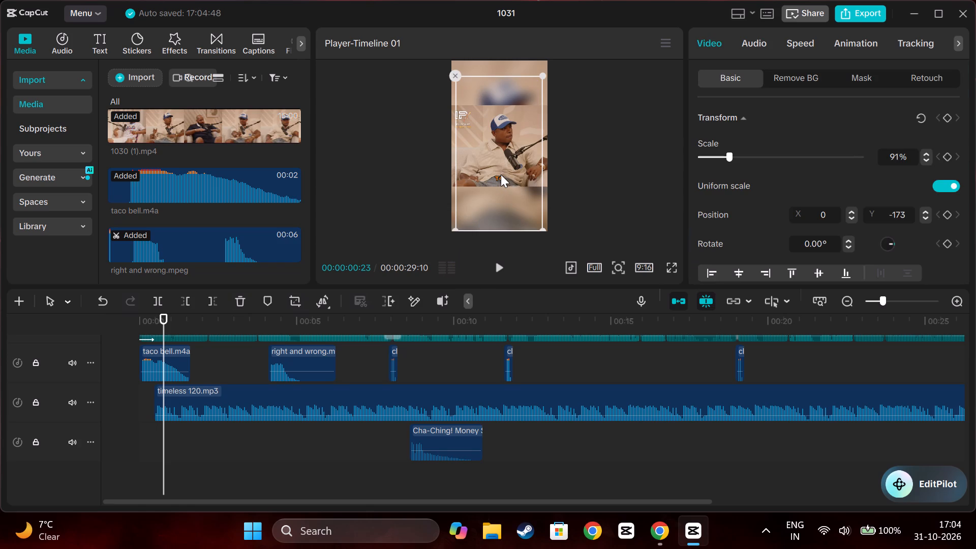
drag(501, 174, 501, 163)
drag(501, 163, 501, 145)
drag(501, 145, 501, 141)
drag(497, 151, 496, 134)
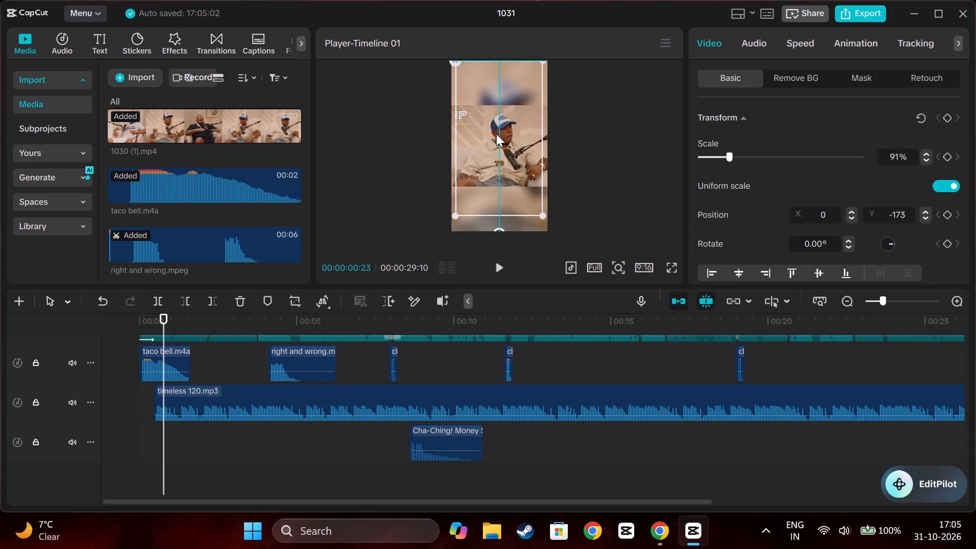
drag(496, 134, 496, 124)
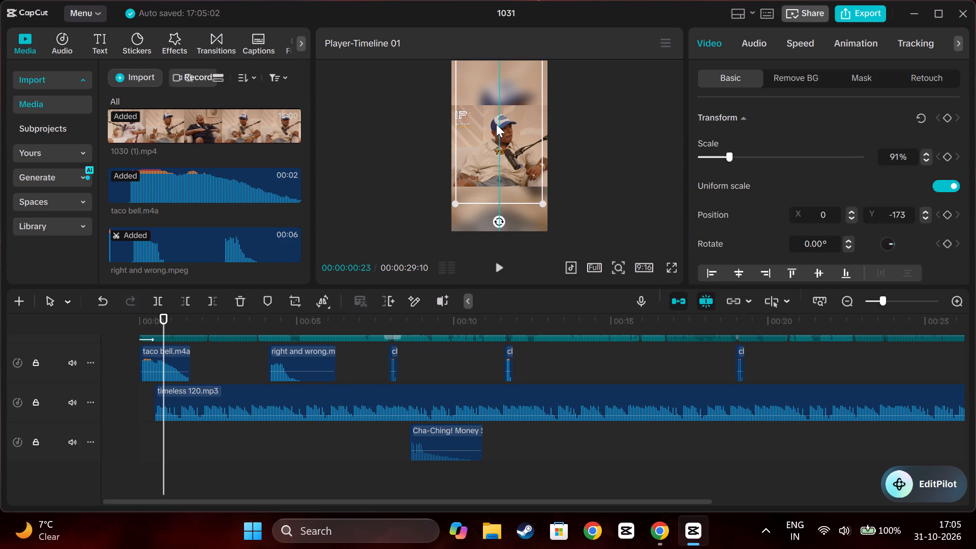
drag(496, 124, 496, 128)
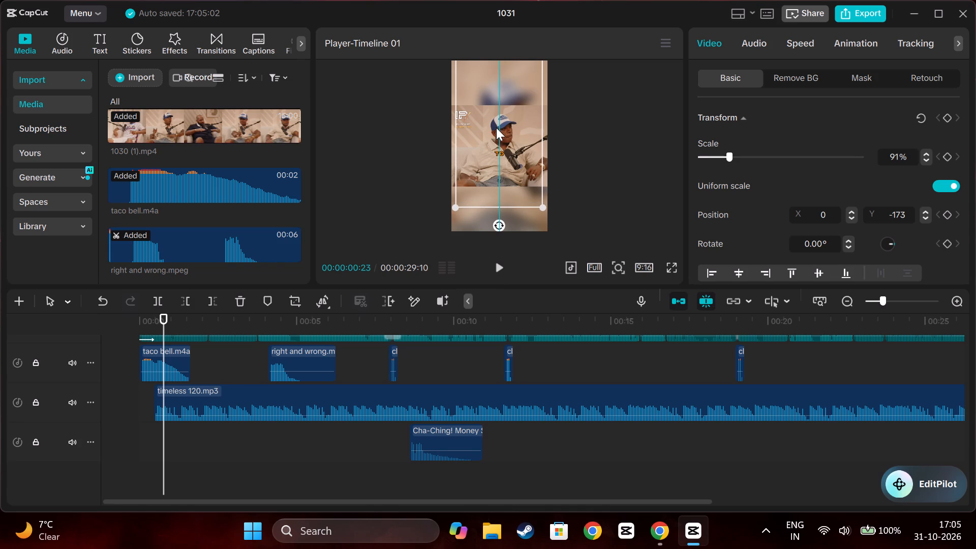
drag(496, 128, 496, 134)
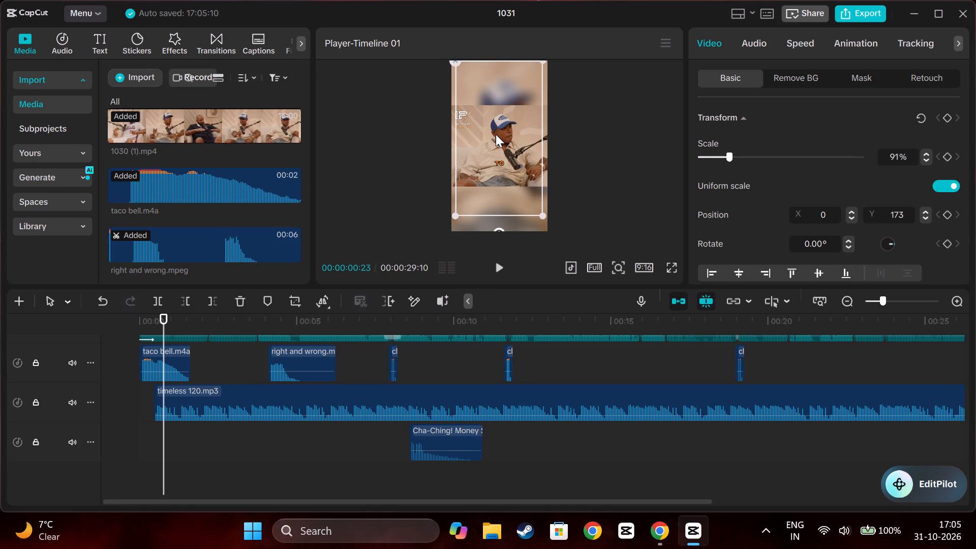
drag(496, 134, 498, 146)
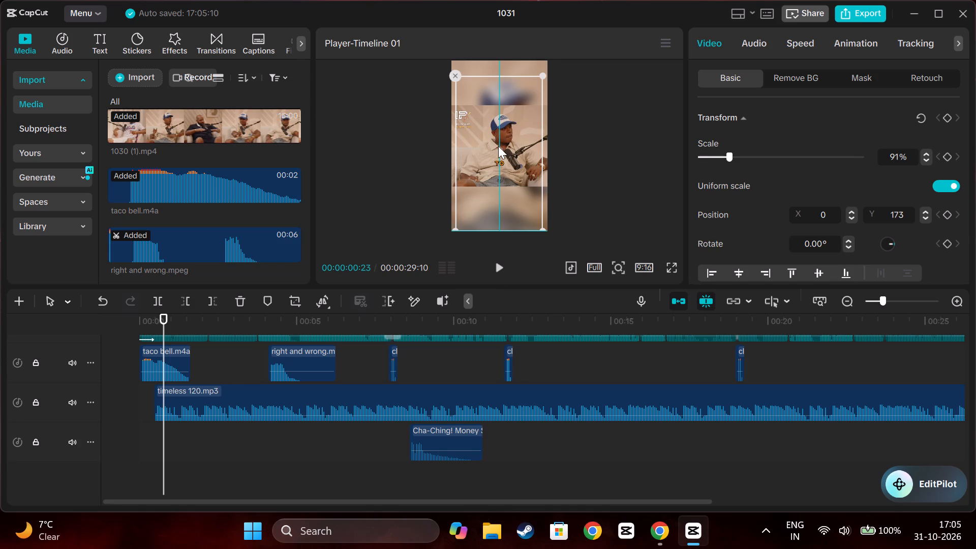
drag(498, 146, 498, 141)
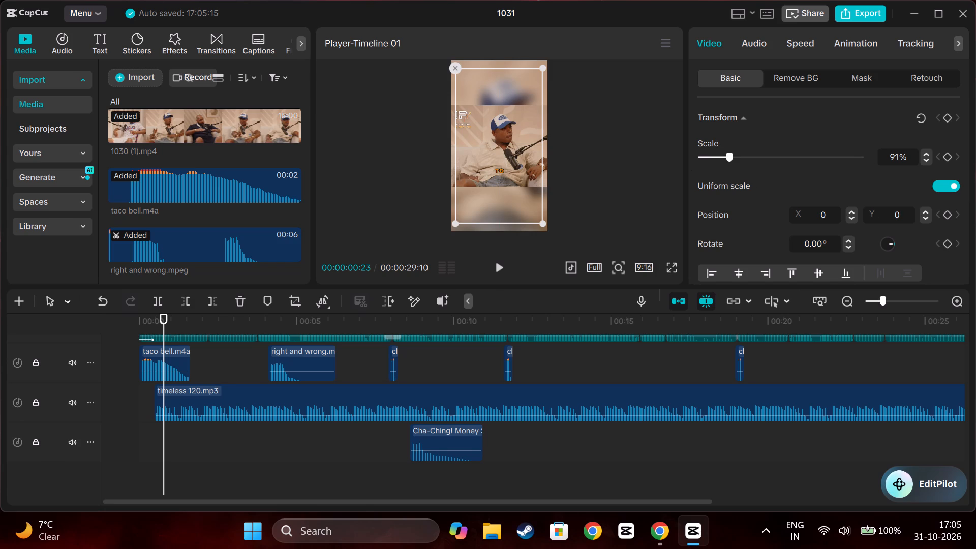
Fine-tune the caption clip's vertical position to a few units above 0 and deselect the clip.
triple_click(926, 211)
triple_click(926, 211)
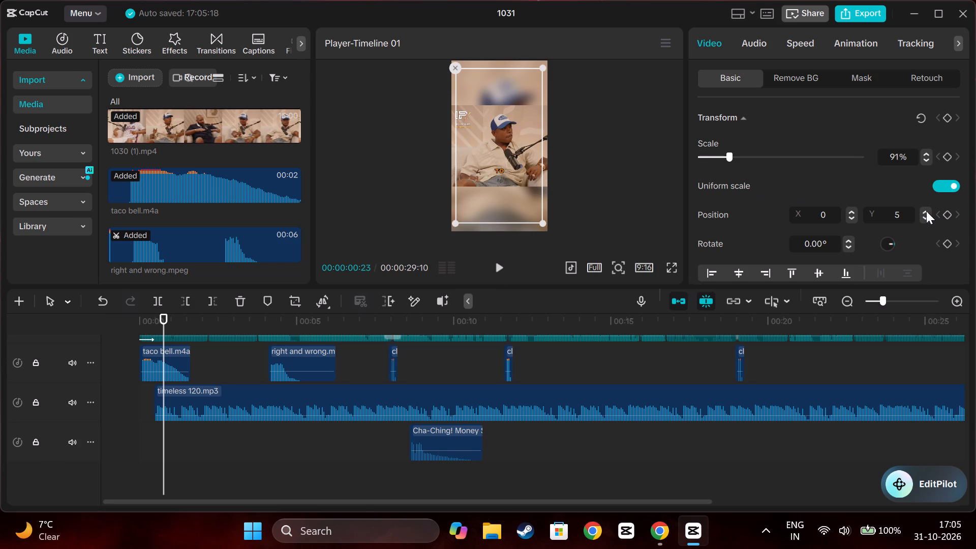
click(926, 211)
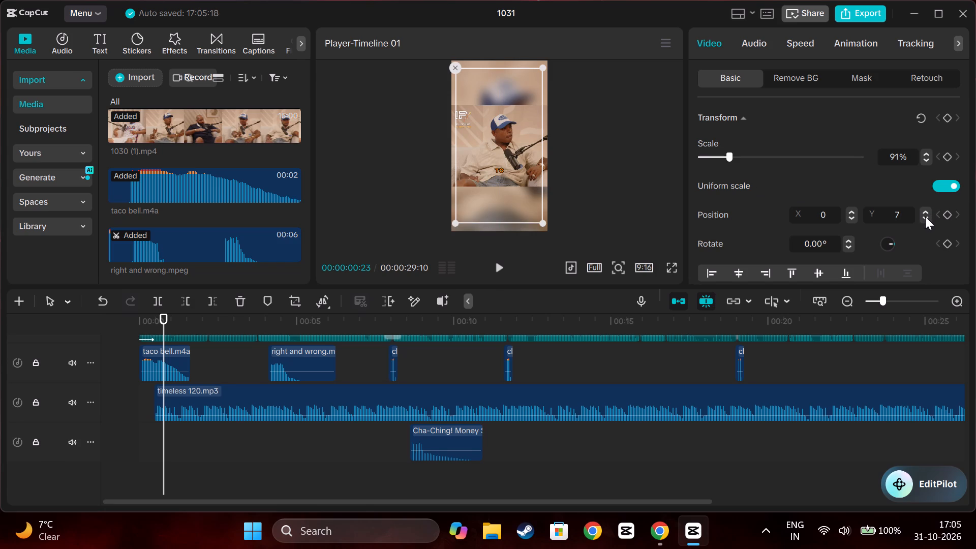
double_click(925, 217)
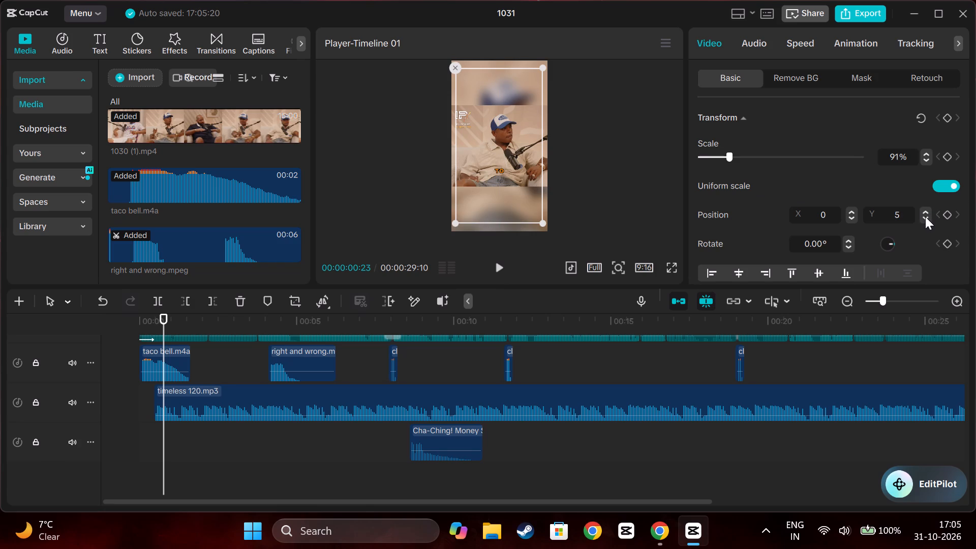
click(925, 217)
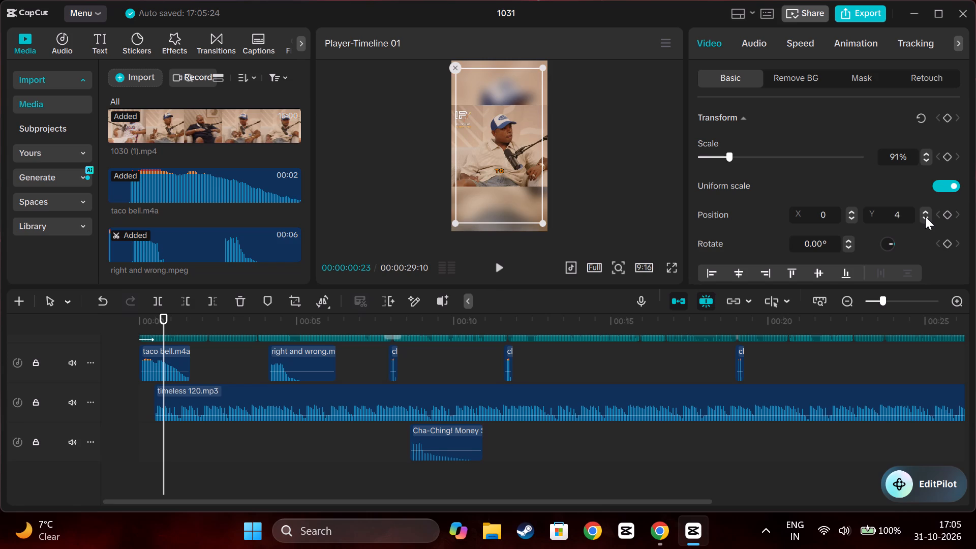
double_click(925, 217)
click(579, 225)
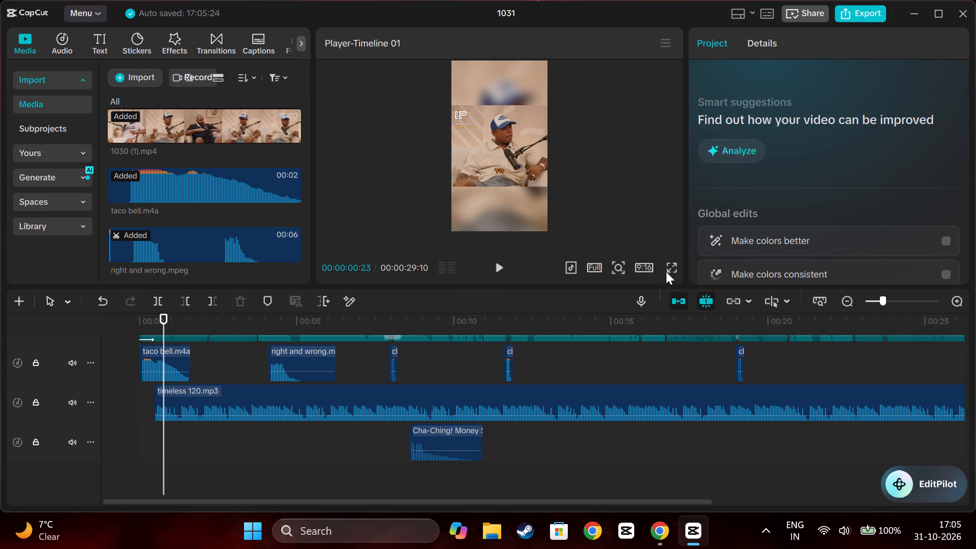
Play the video in full screen from 00:00:00:23 to check the captions, and return to the editor.
click(668, 264)
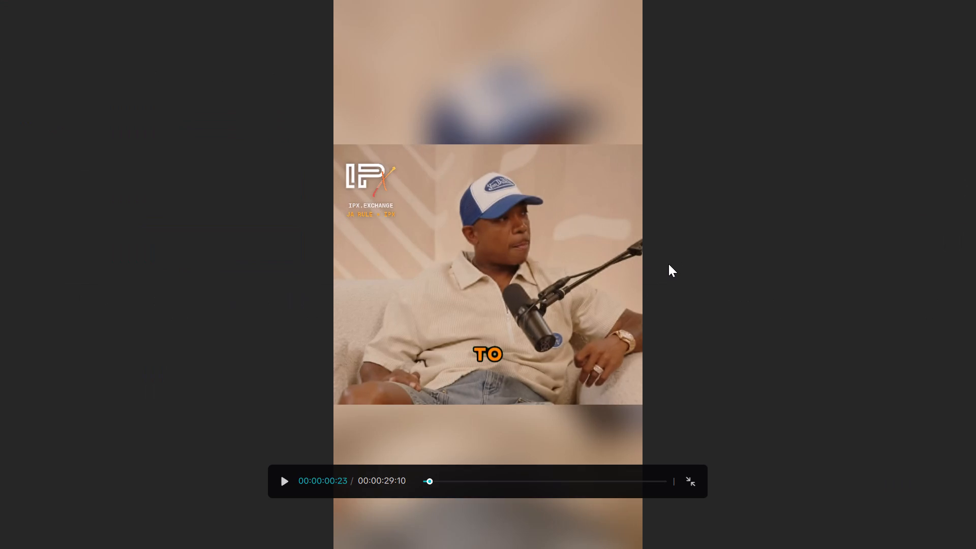
key(space)
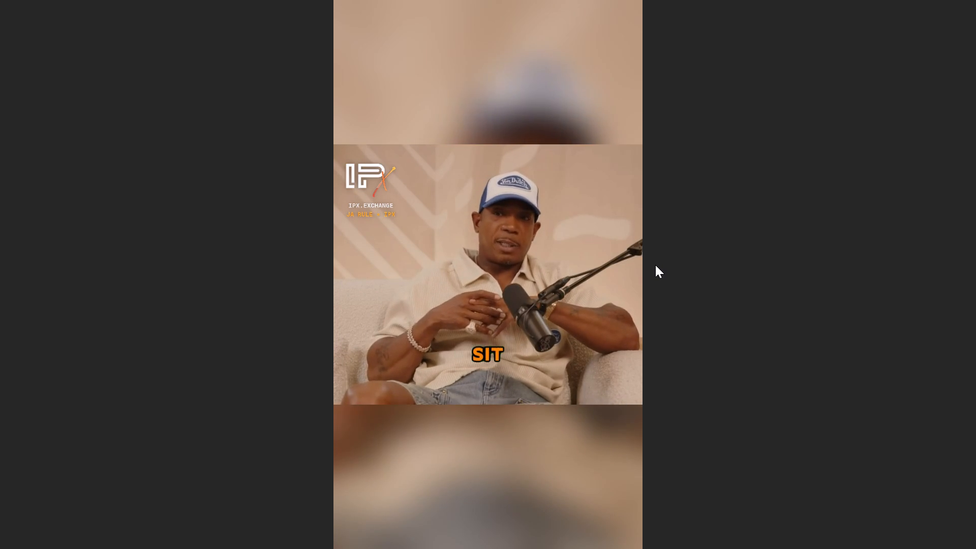
key(space)
key(Escape)
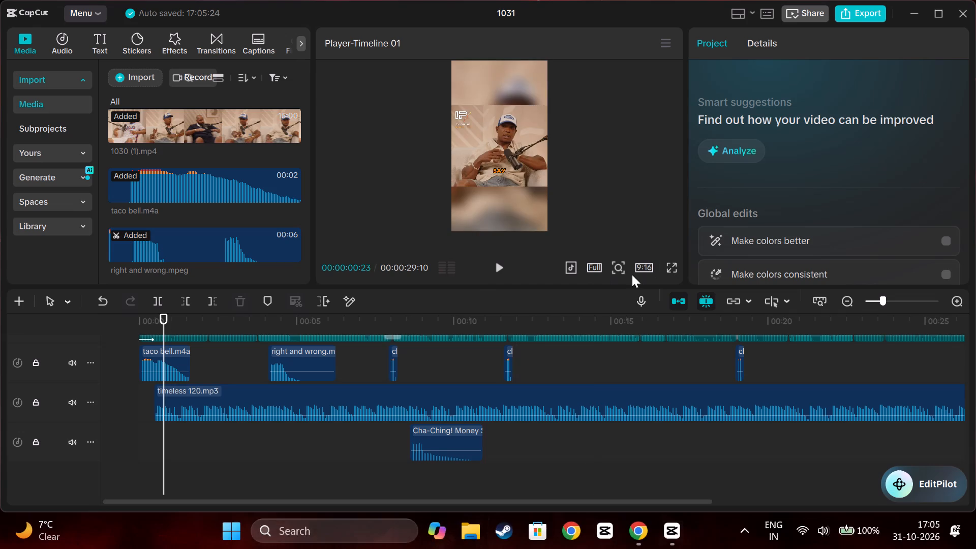
Replay the video from the start through about 12 seconds, twice, to check the captions and sound effects.
click(177, 458)
drag(176, 459, 66, 465)
key(space)
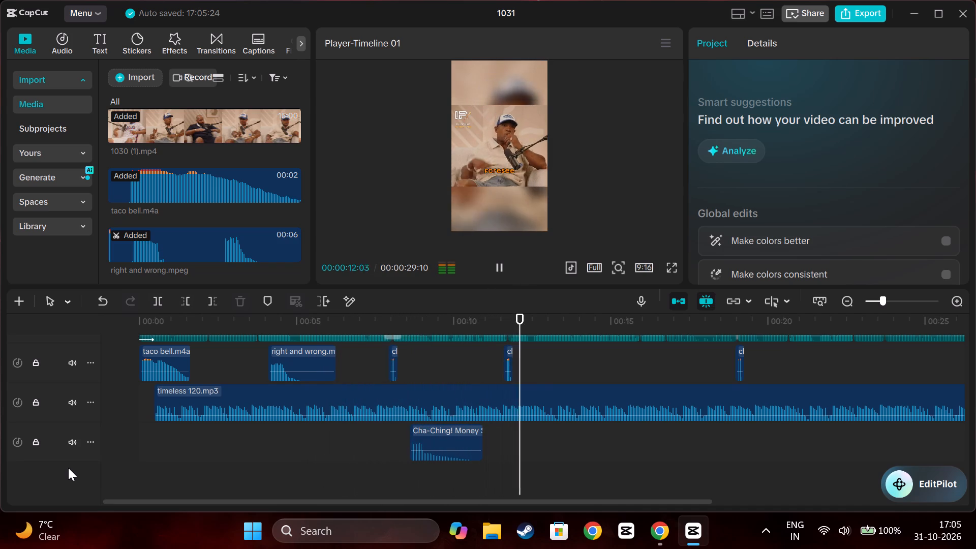
click(151, 470)
drag(151, 470, 87, 471)
key(space)
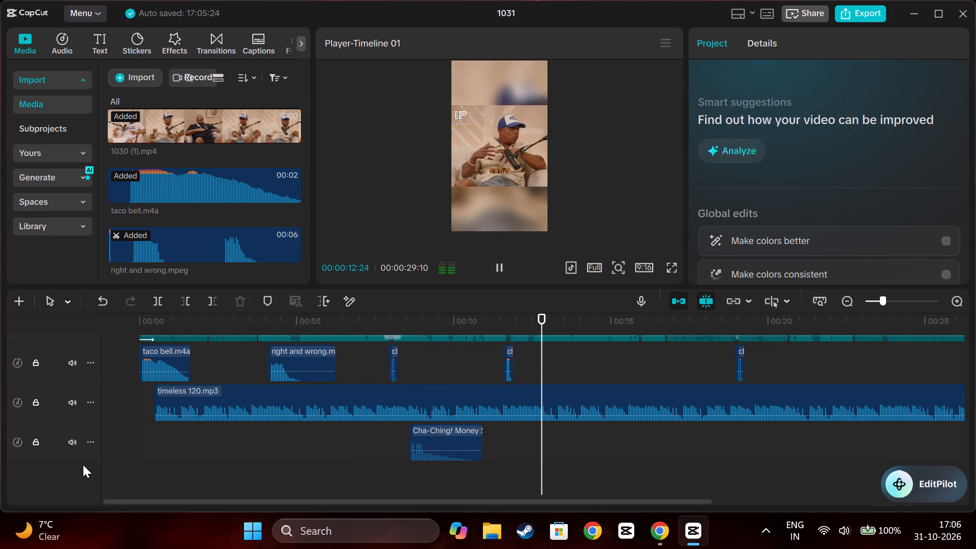
Replay the part around 12 seconds and park the playhead at 00:00:11:29, where the "foresee" caption starts.
click(512, 460)
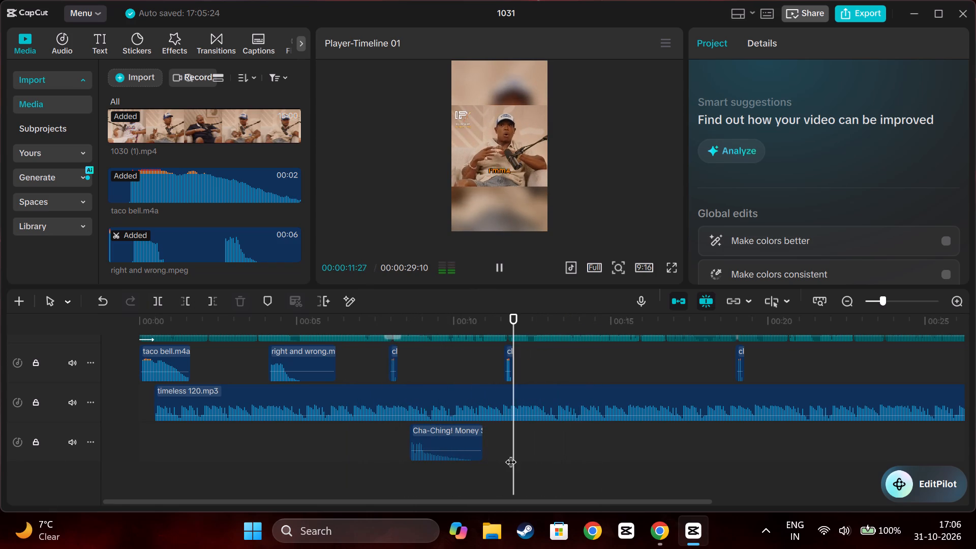
key(space)
key(space)
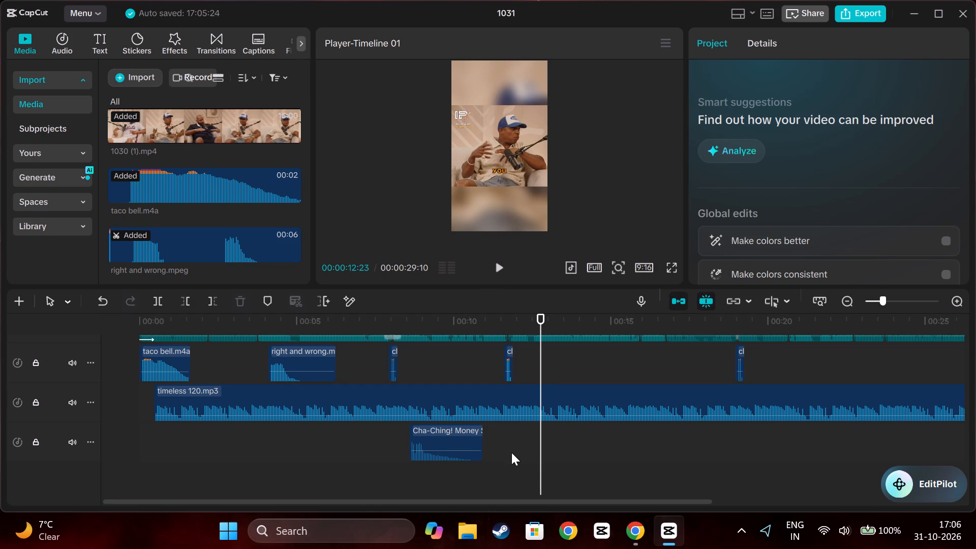
key(Left)
key(Left)
key(Left)
key(Left)
key(Left)
key(Left)
key(Left)
key(Left)
key(Left)
key(Left)
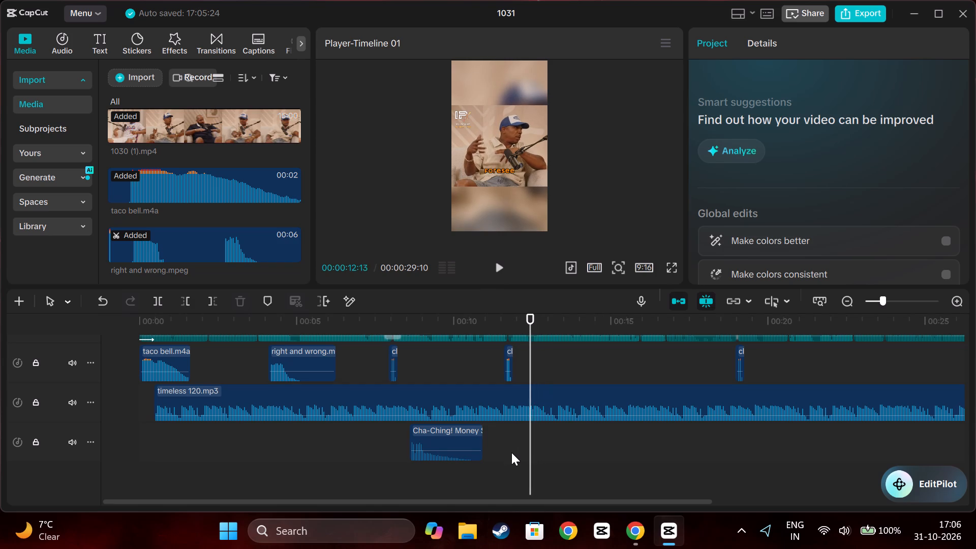
key(Left)
key(Left)
key(Left)
key(Left)
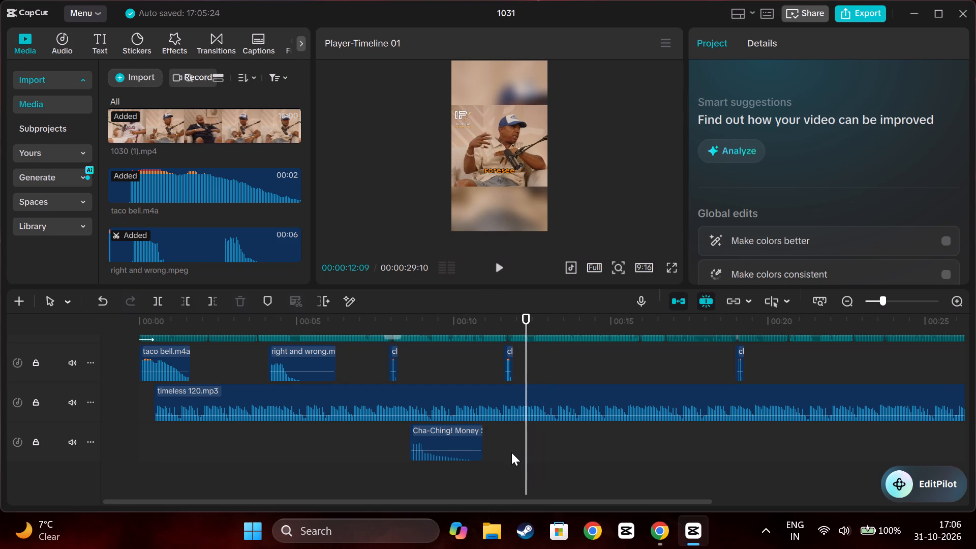
key(Left)
key(Left)
key(Left)
key(Left)
key(Left)
key(Left)
key(Left)
key(Left)
key(Left)
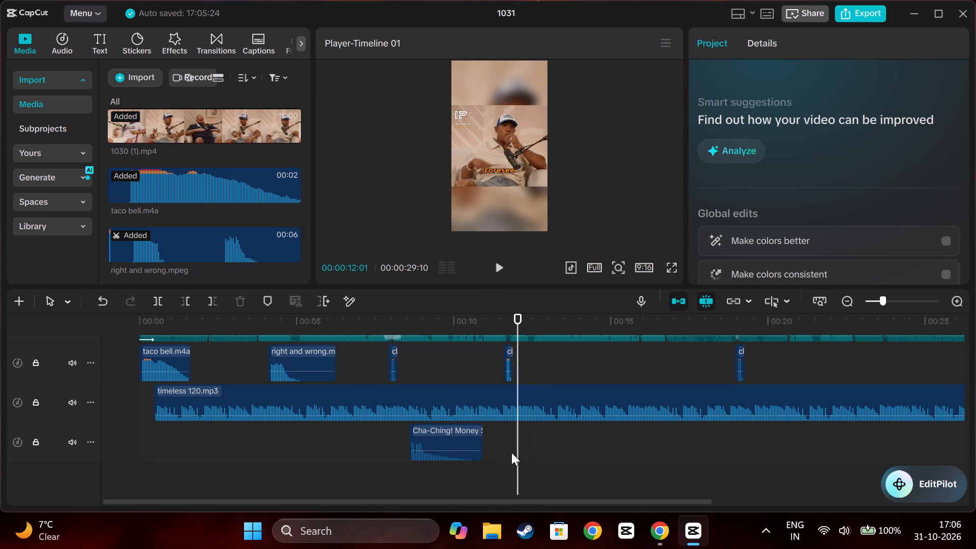
key(Left)
key(Left)
key(Left)
key(Left)
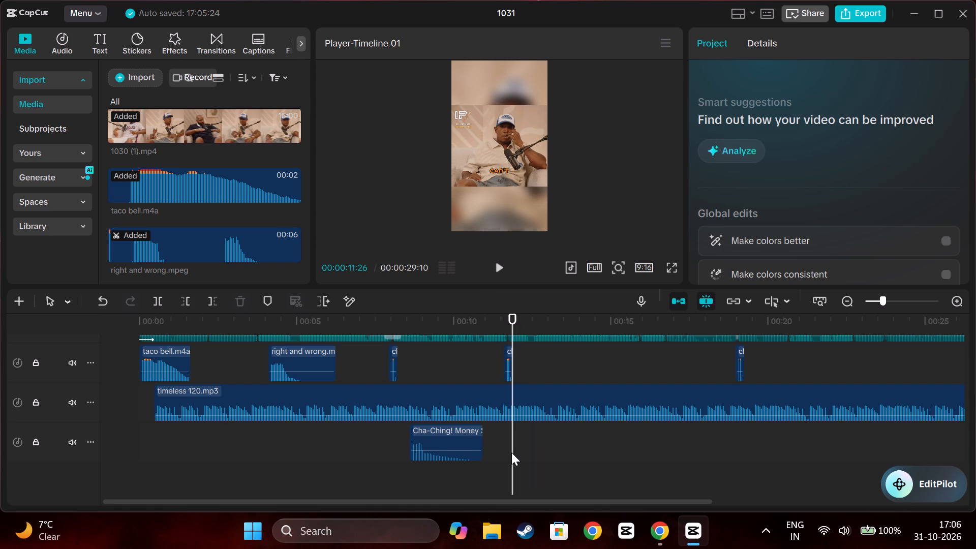
key(Right)
key(Right)
key(Right)
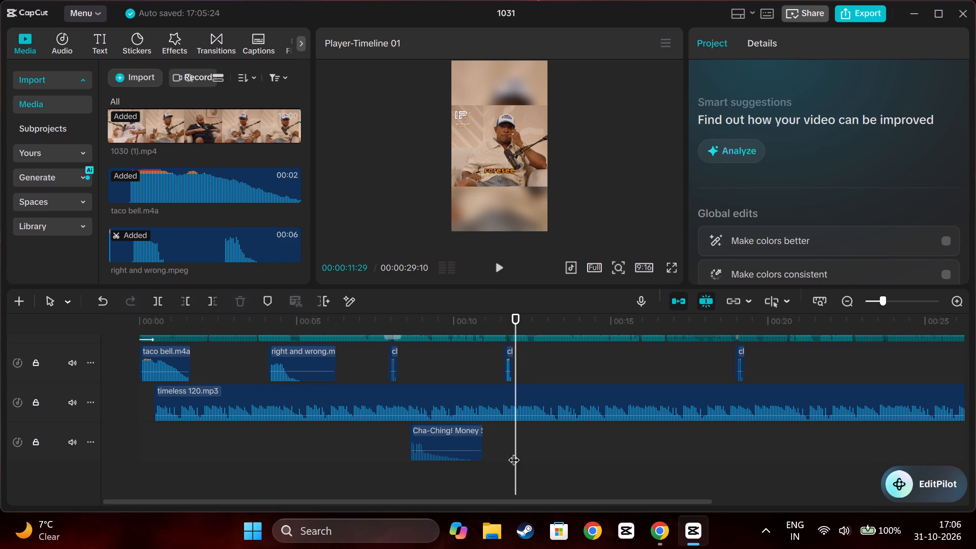
In File Explorer, open the sfx folder on New Volume (D:) and audition the bottle cork and pop sound effects.
click(500, 531)
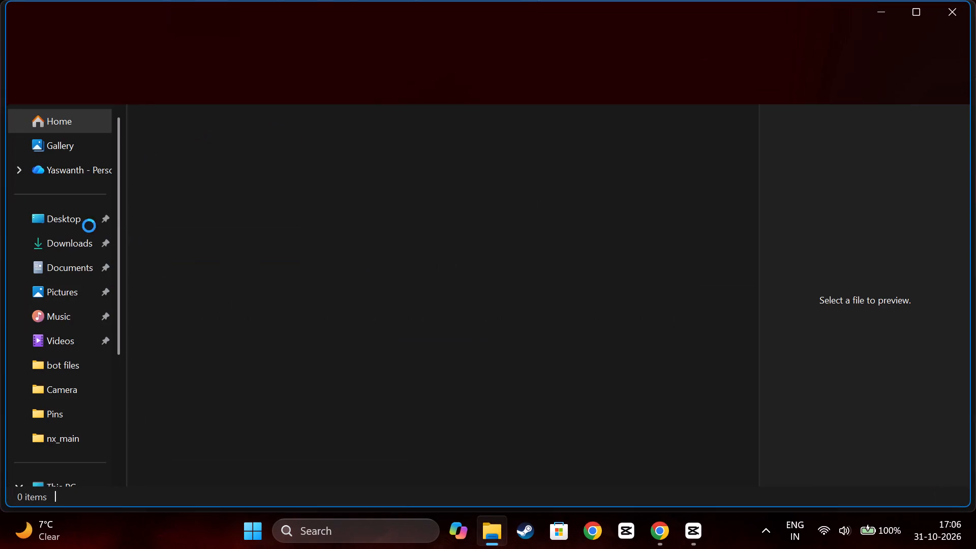
scroll(87, 358, down, 7)
click(69, 413)
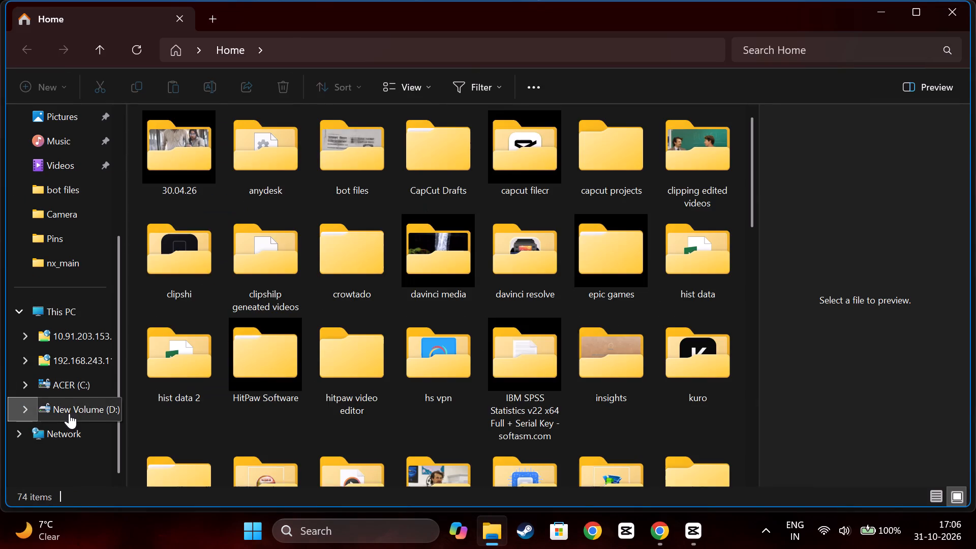
scroll(311, 375, down, 2)
double_click(268, 335)
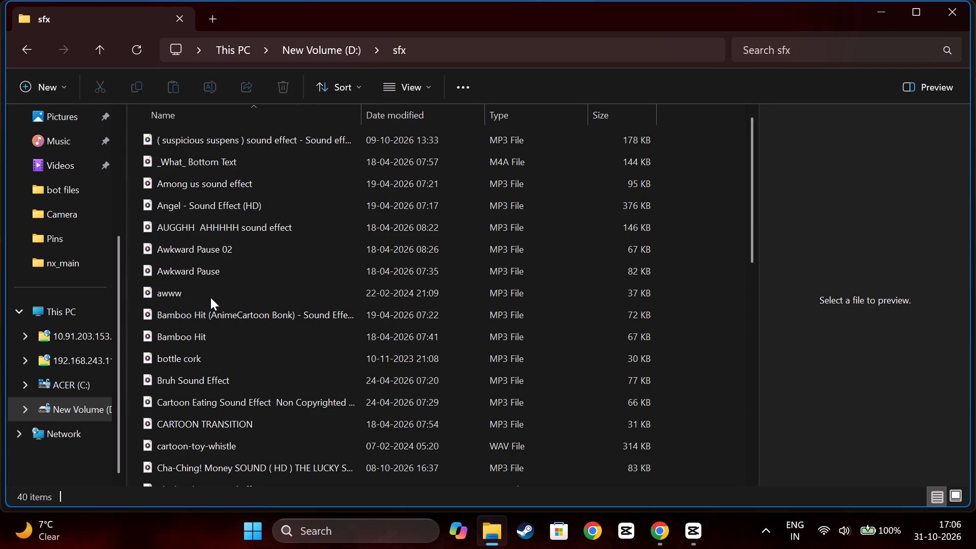
double_click(195, 356)
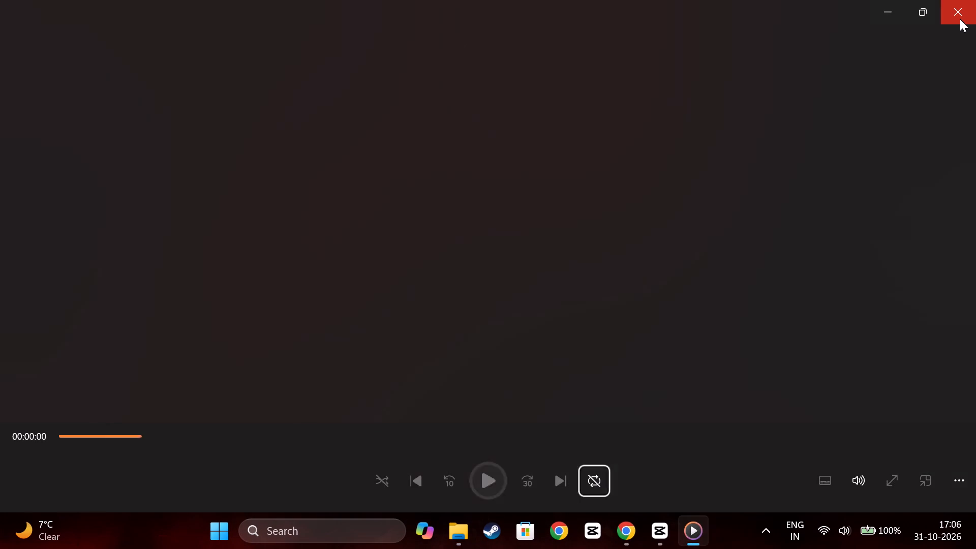
click(960, 19)
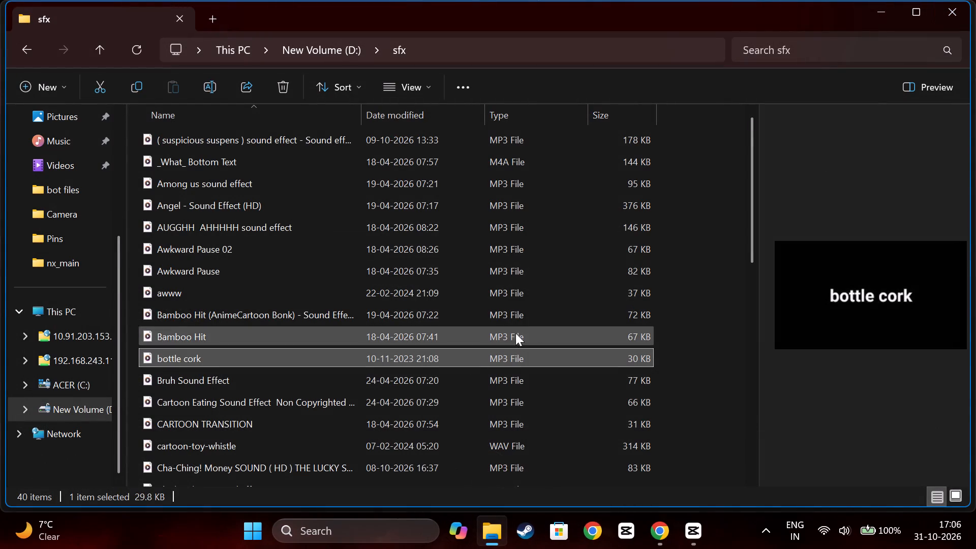
scroll(233, 425, down, 7)
double_click(229, 346)
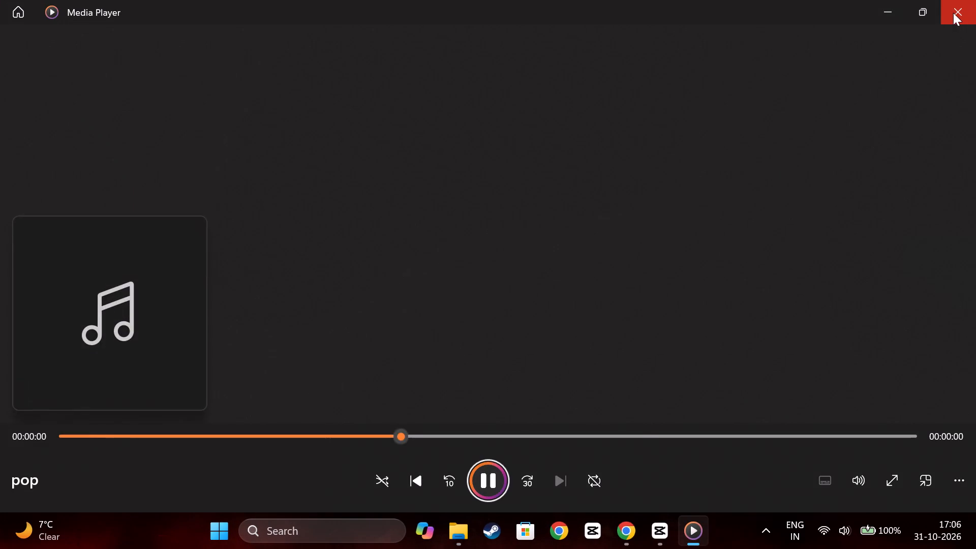
click(953, 13)
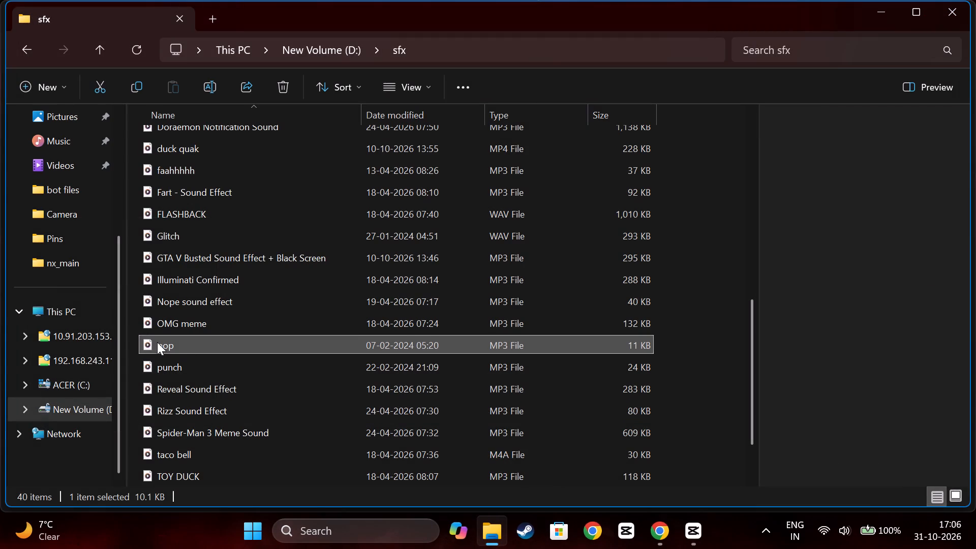
Add the pop sound effect from the sfx folder to CapCut's top sound effects track at 00:00:11:29.
drag(156, 342, 683, 531)
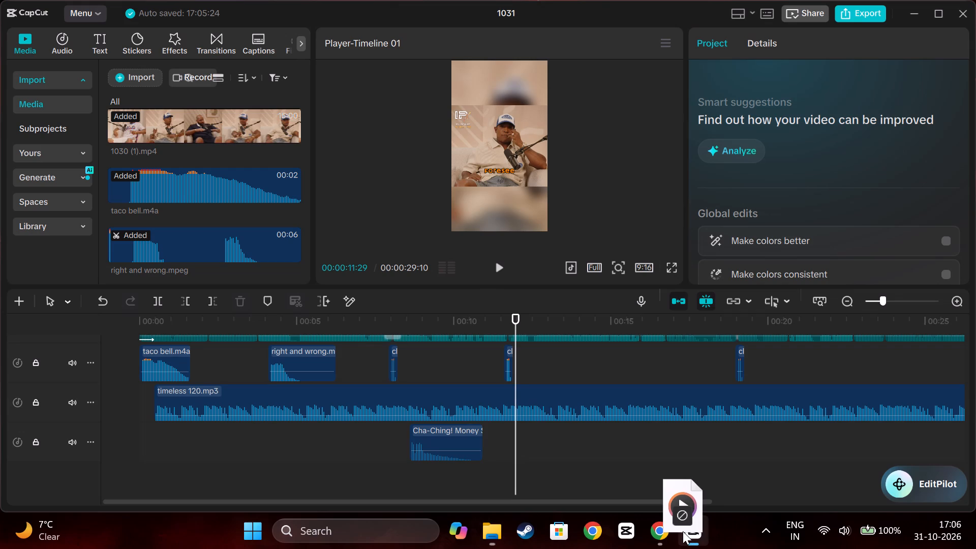
drag(683, 531, 520, 370)
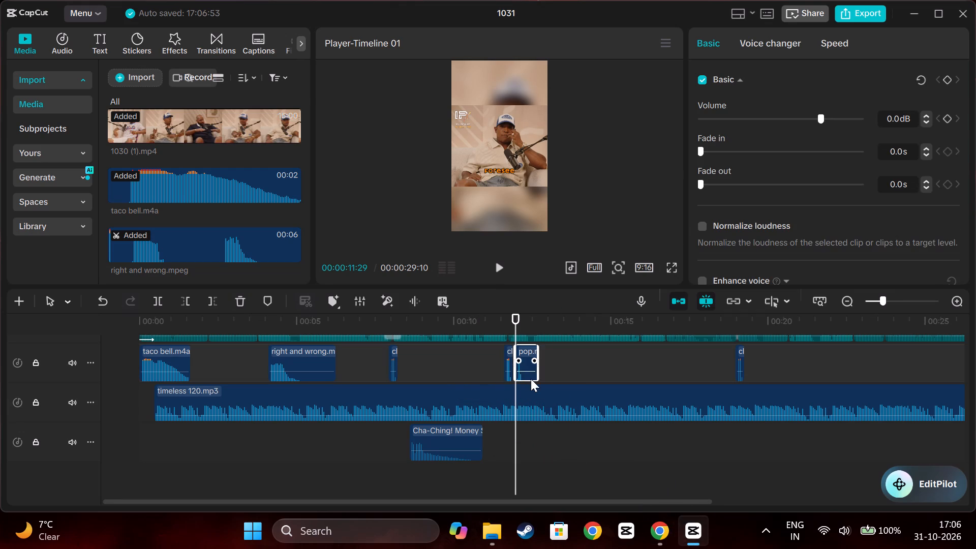
Add a marker at 00:00:11:29 to the 1030 (1).mp4 clip on the main track, where the "foresee" caption starts.
ctrl+scroll(533, 381, up, 20)
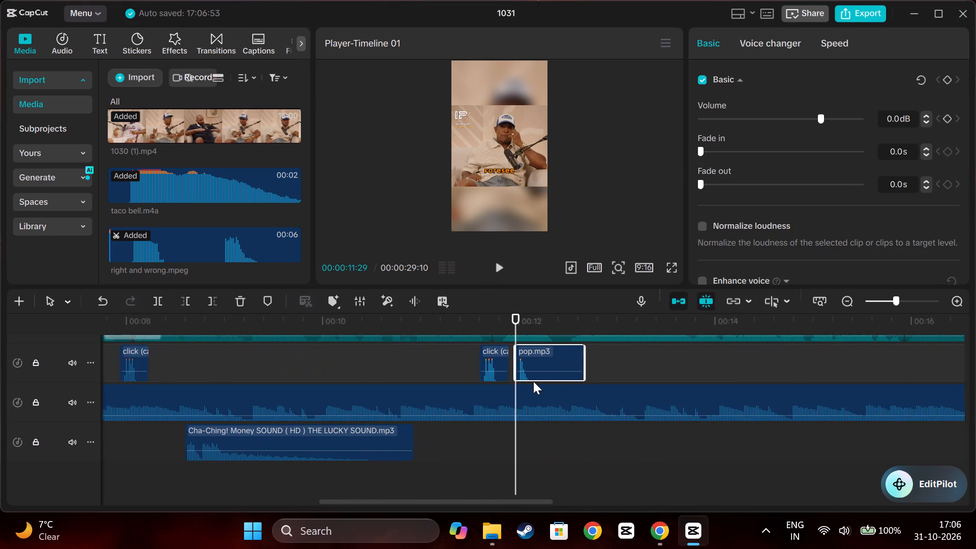
ctrl+scroll(533, 381, up, 11)
ctrl+scroll(533, 381, up, 15)
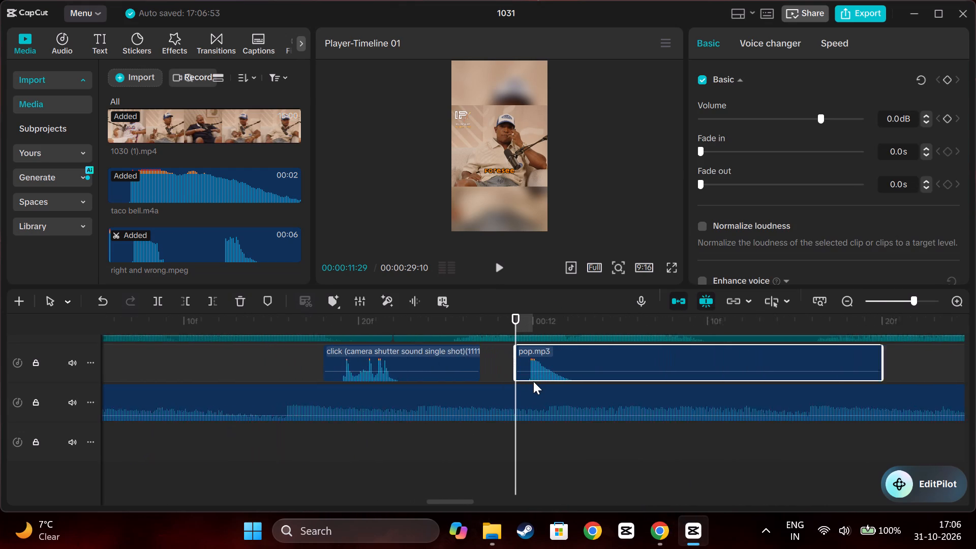
ctrl+scroll(533, 381, up, 3)
drag(513, 373, 524, 387)
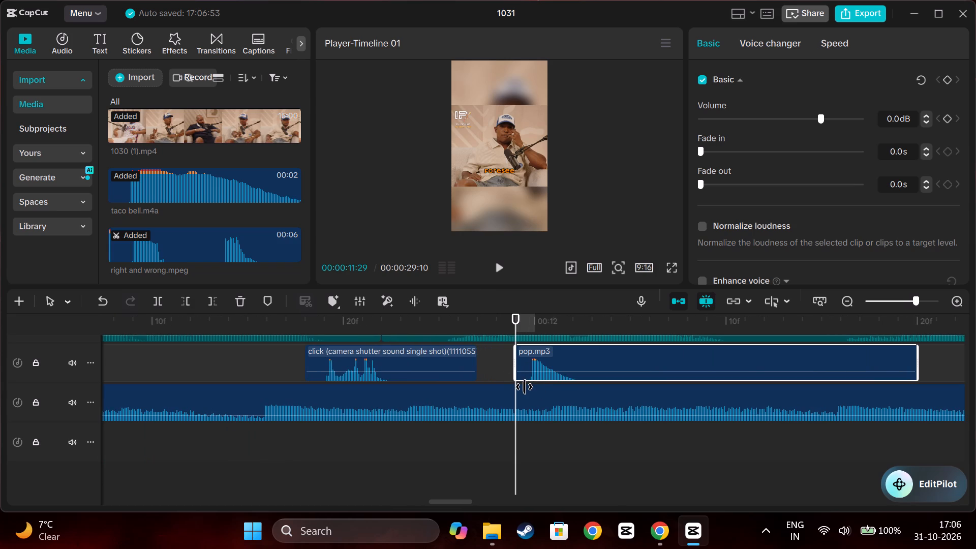
drag(524, 387, 525, 383)
scroll(511, 345, up, 4)
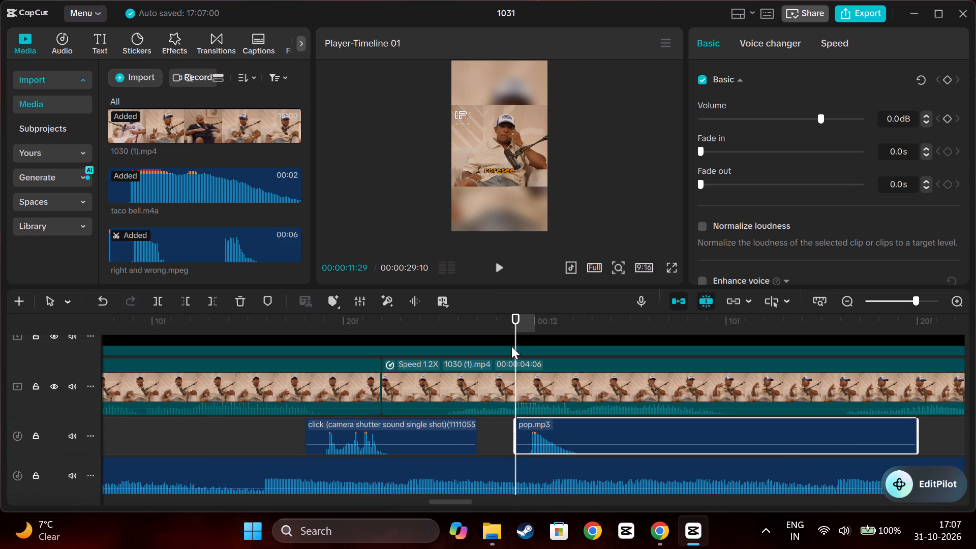
click(517, 375)
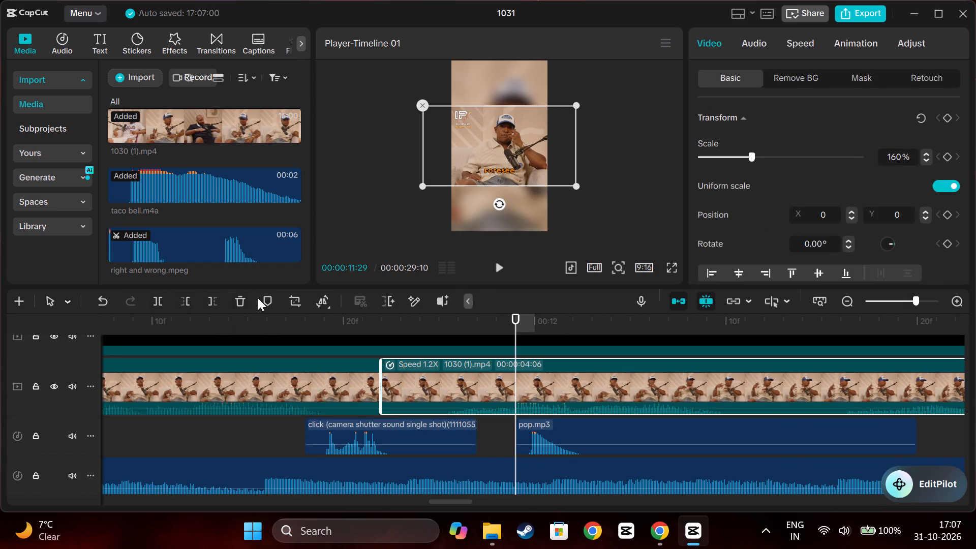
click(265, 297)
Shift the pop.mp3 sound one frame earlier so its waveform peak lines up with the marker at 00:00:11:29.
drag(516, 320, 525, 324)
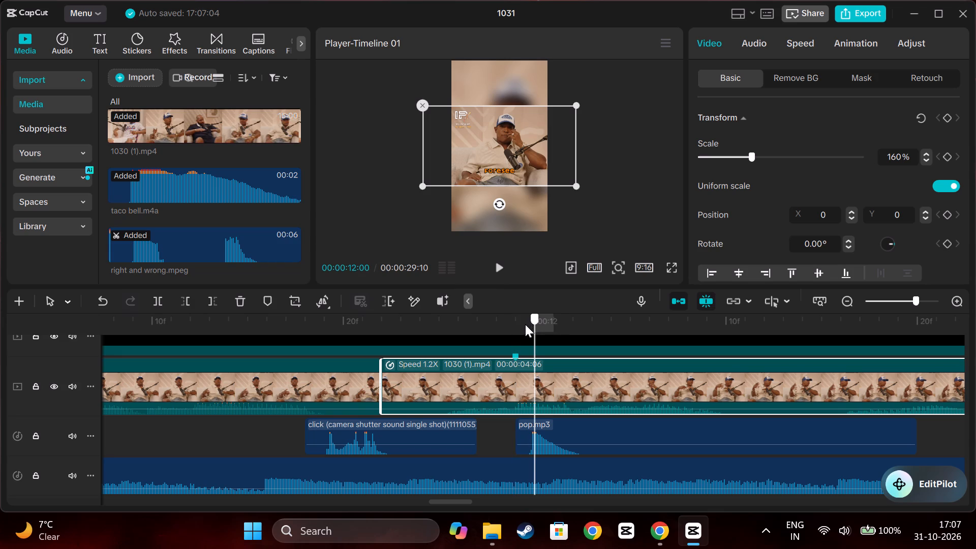
drag(525, 324, 524, 325)
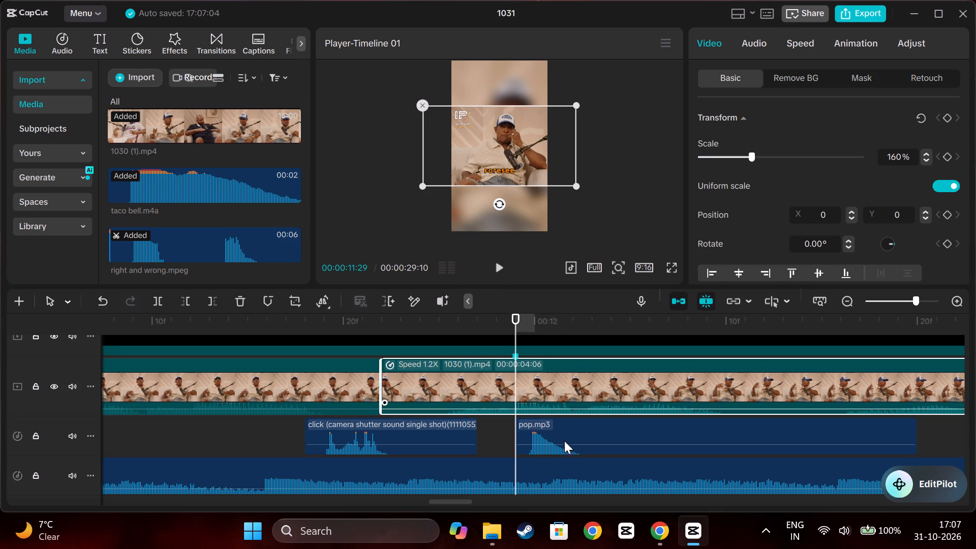
drag(564, 432, 574, 430)
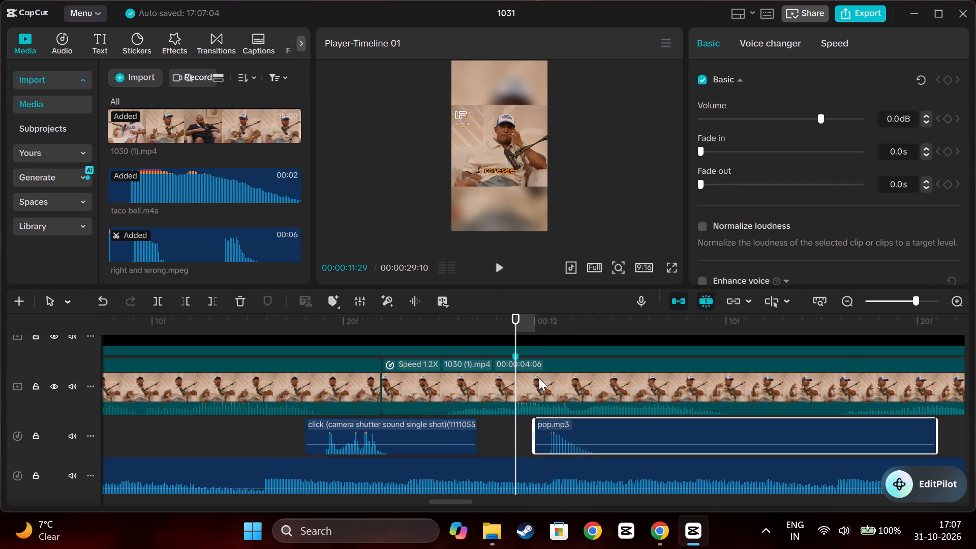
drag(515, 321, 537, 318)
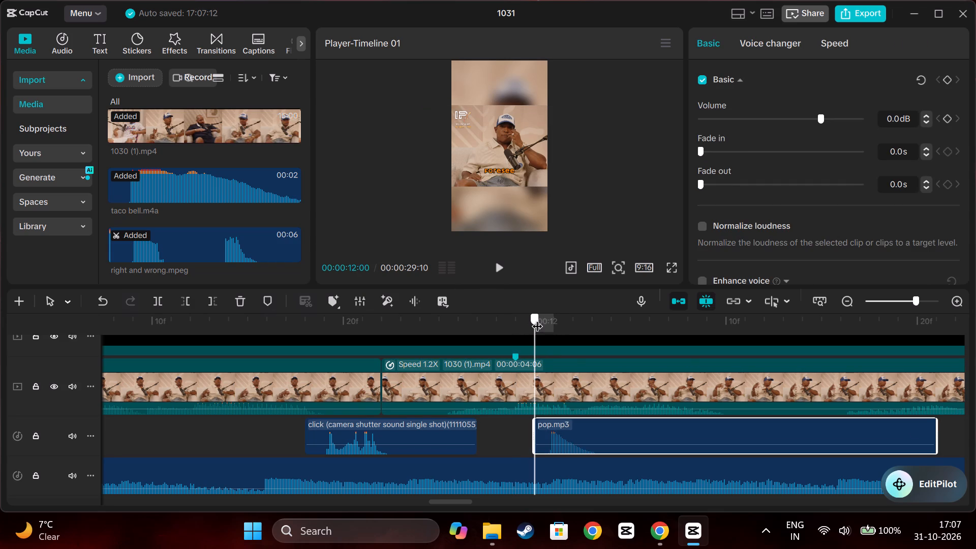
drag(537, 318, 543, 324)
drag(559, 426, 548, 429)
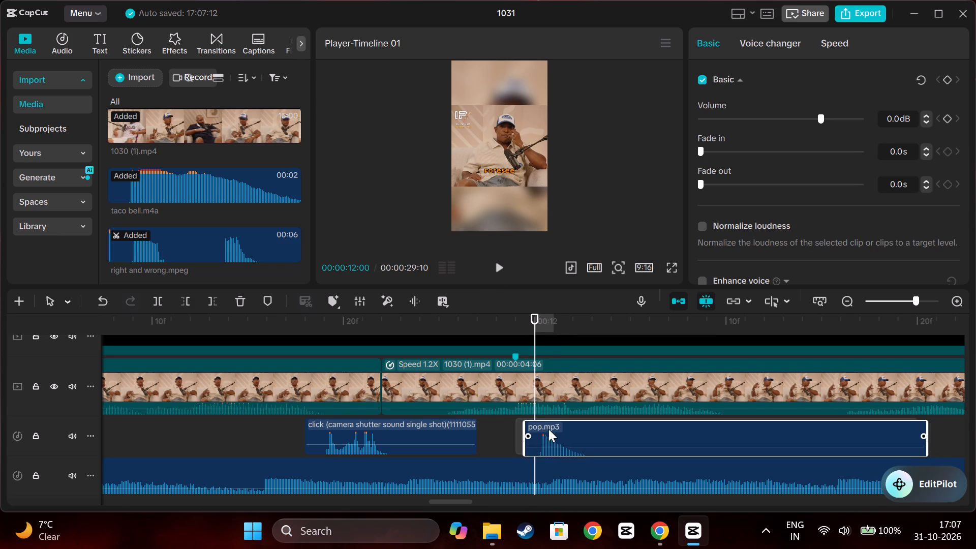
drag(548, 429, 532, 429)
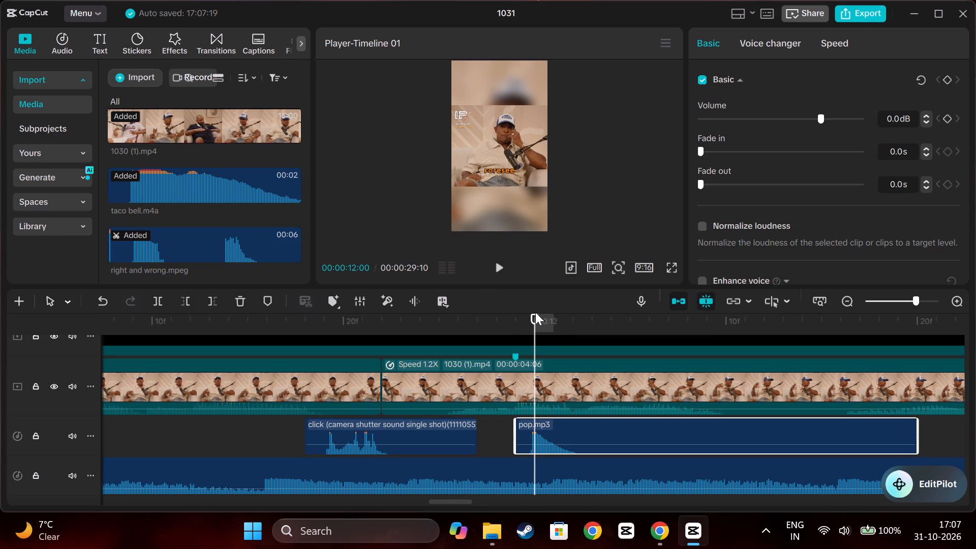
drag(532, 316, 525, 322)
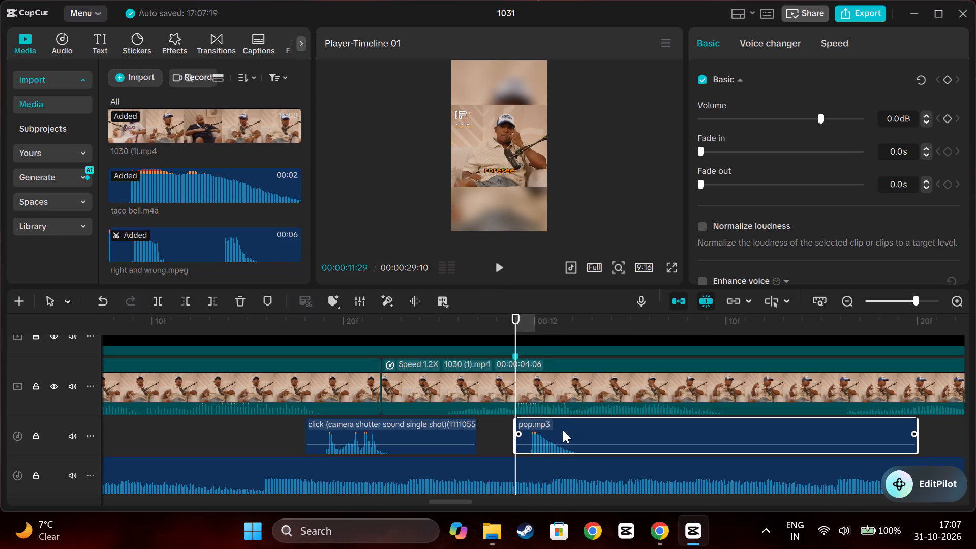
drag(563, 430, 550, 431)
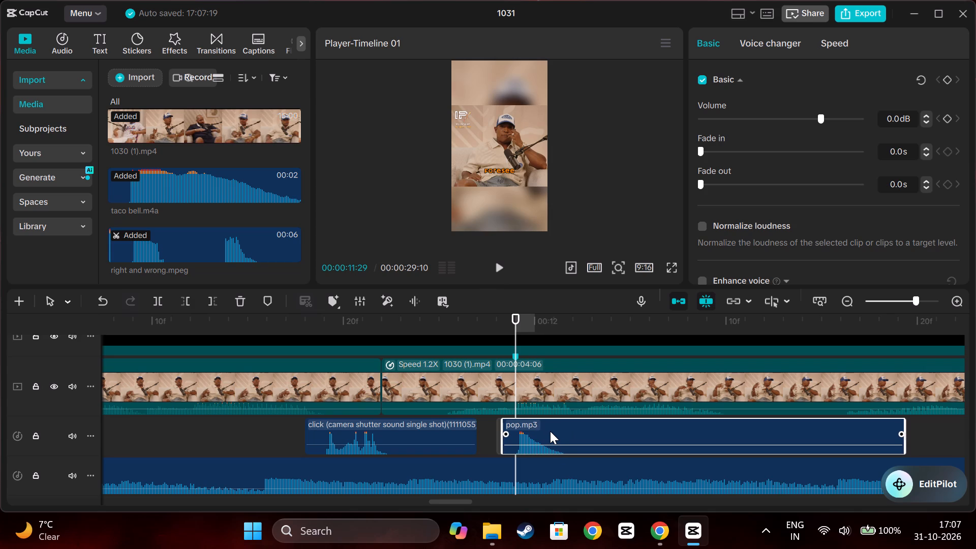
drag(550, 431, 551, 431)
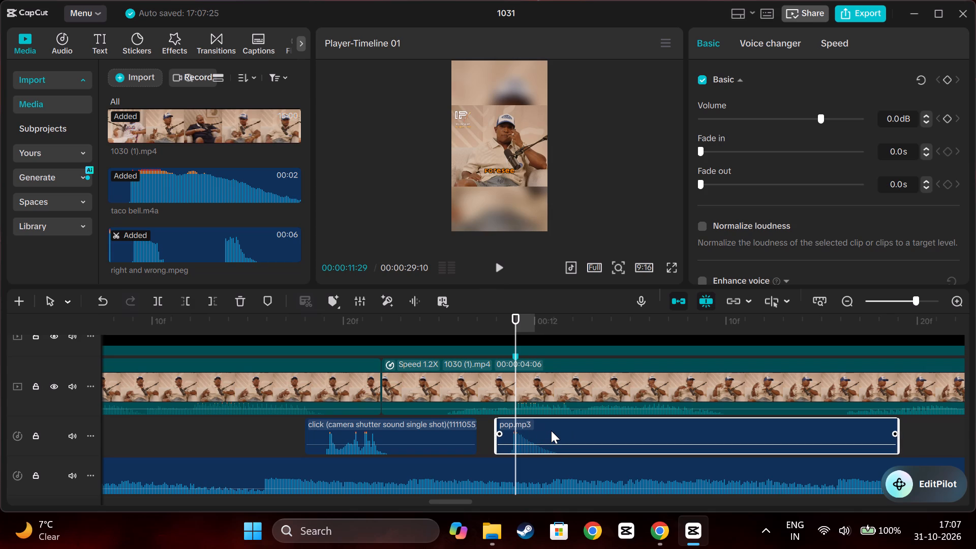
Play the video from 00:00:11:21 through to the end to check the pop sound and the remaining captions.
click(361, 334)
scroll(417, 377, down, 4)
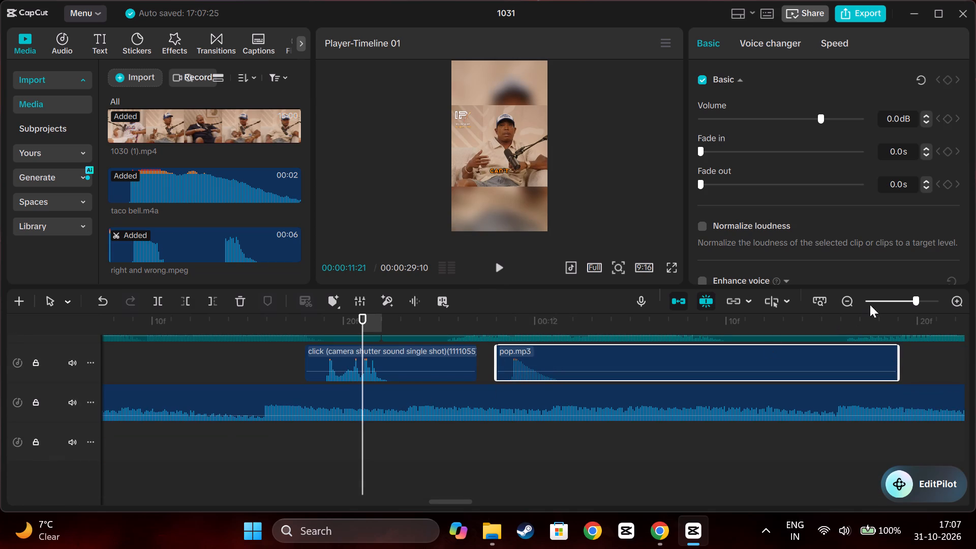
click(881, 299)
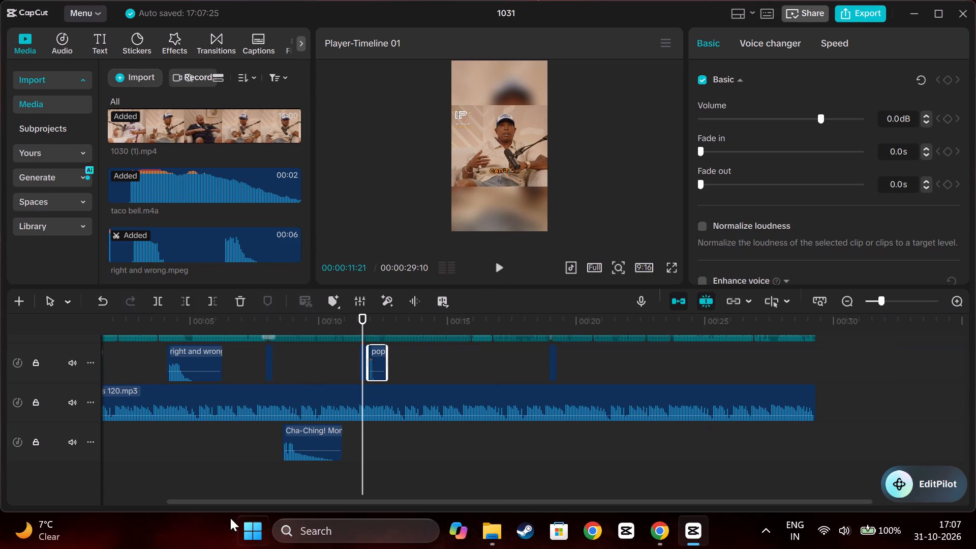
click(231, 476)
key(space)
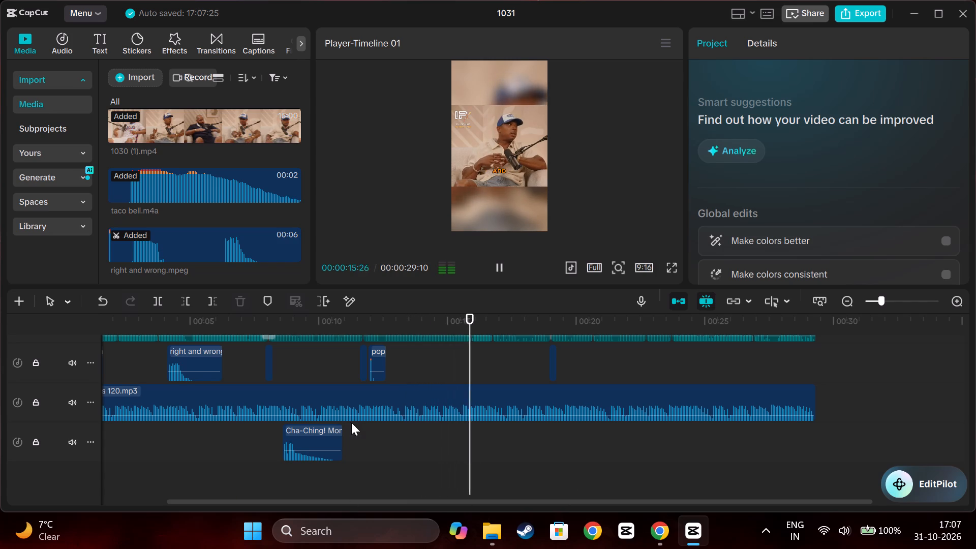
key(space)
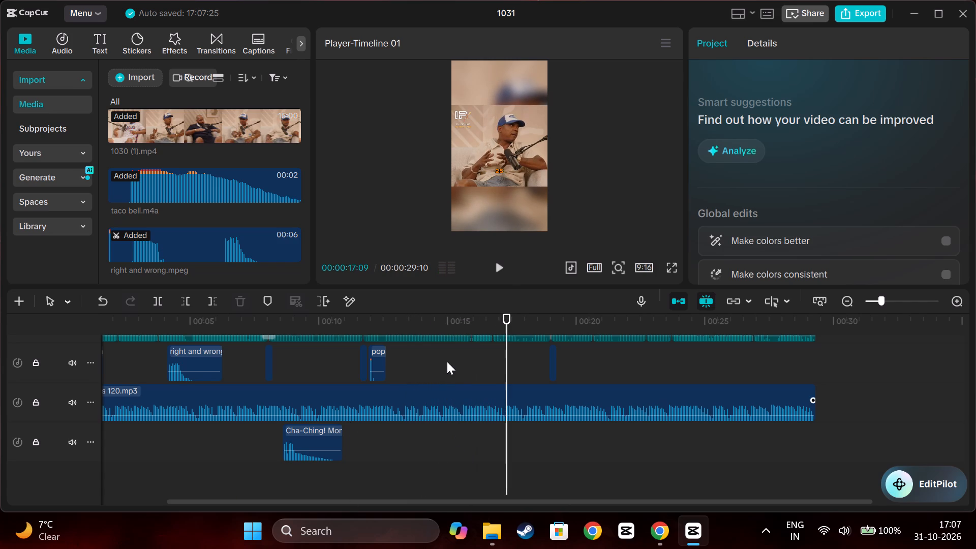
key(space)
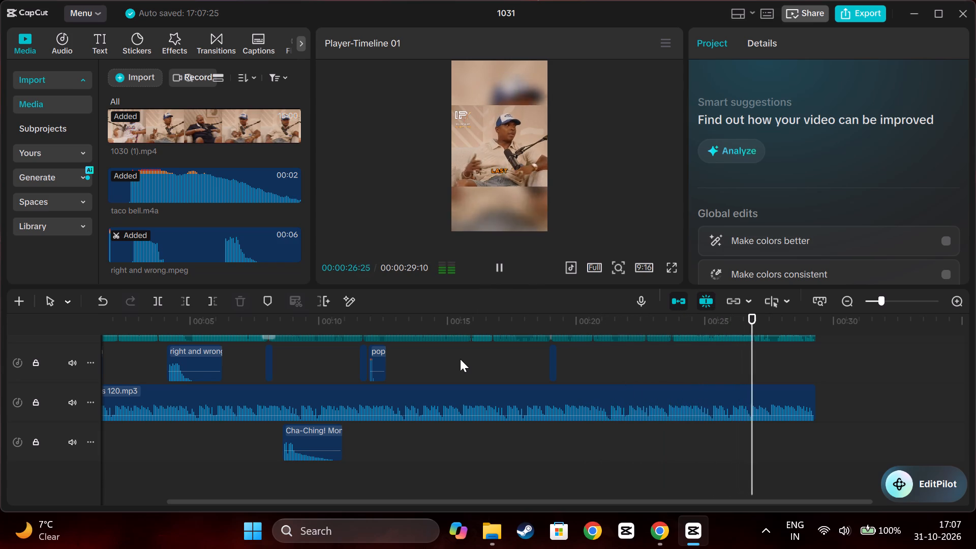
key(space)
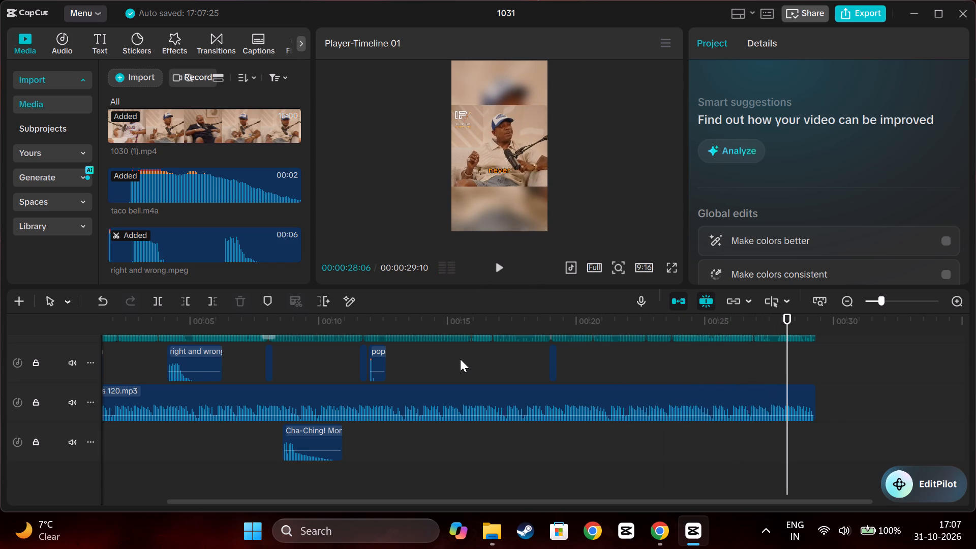
key(space)
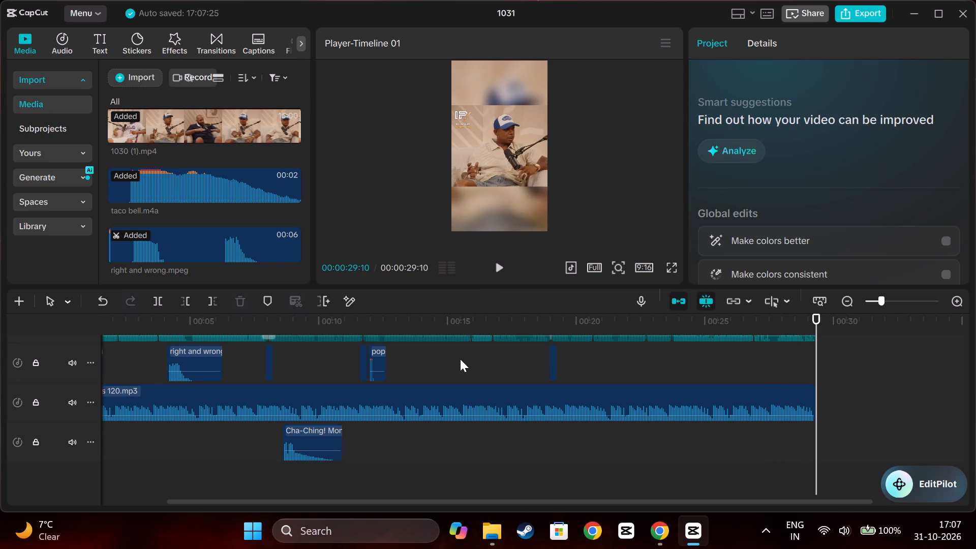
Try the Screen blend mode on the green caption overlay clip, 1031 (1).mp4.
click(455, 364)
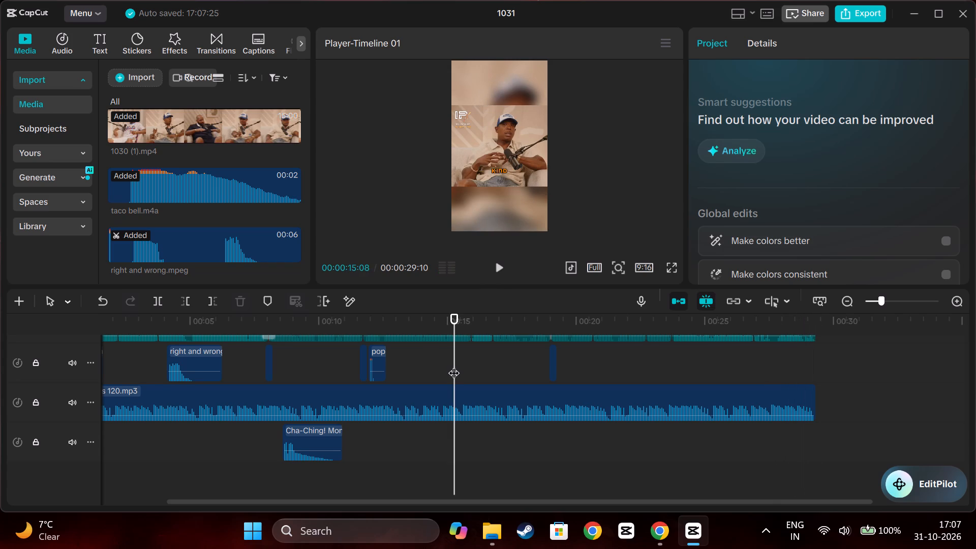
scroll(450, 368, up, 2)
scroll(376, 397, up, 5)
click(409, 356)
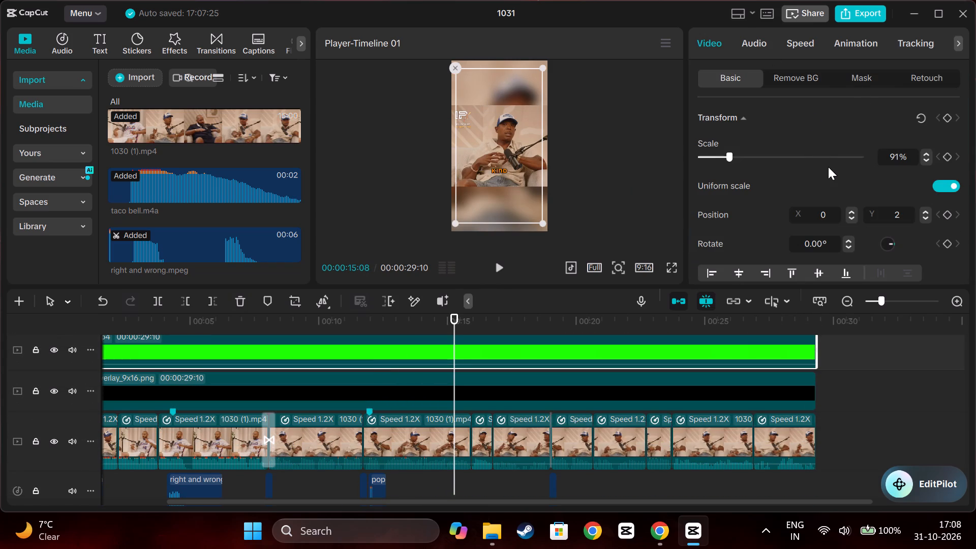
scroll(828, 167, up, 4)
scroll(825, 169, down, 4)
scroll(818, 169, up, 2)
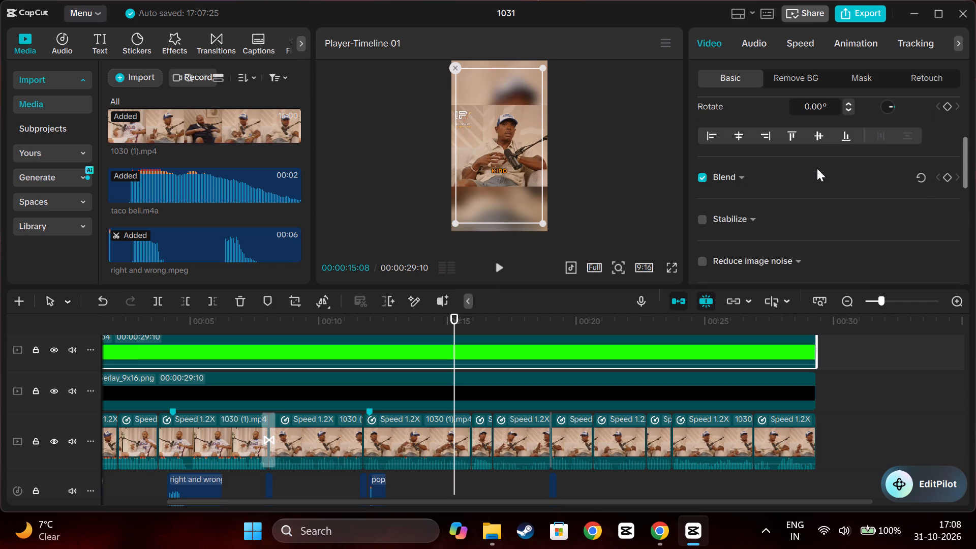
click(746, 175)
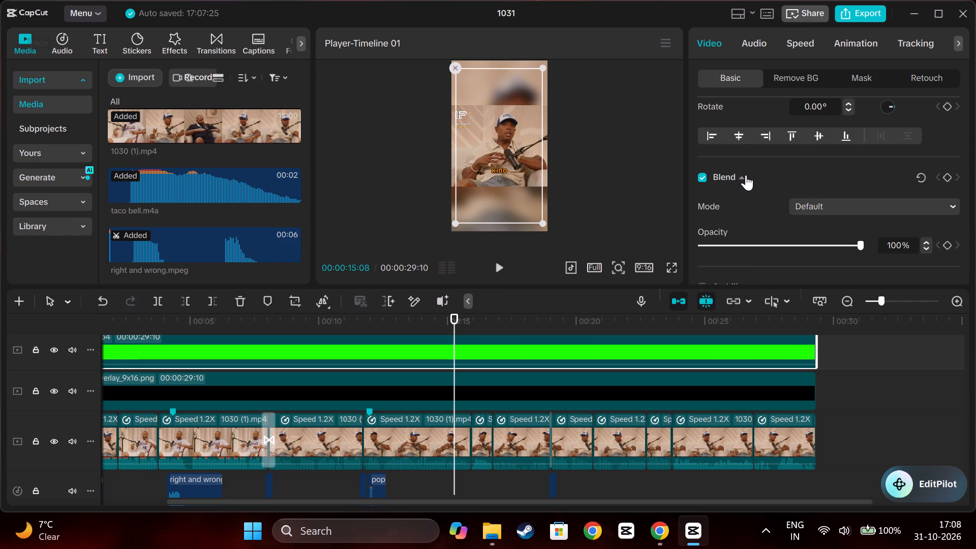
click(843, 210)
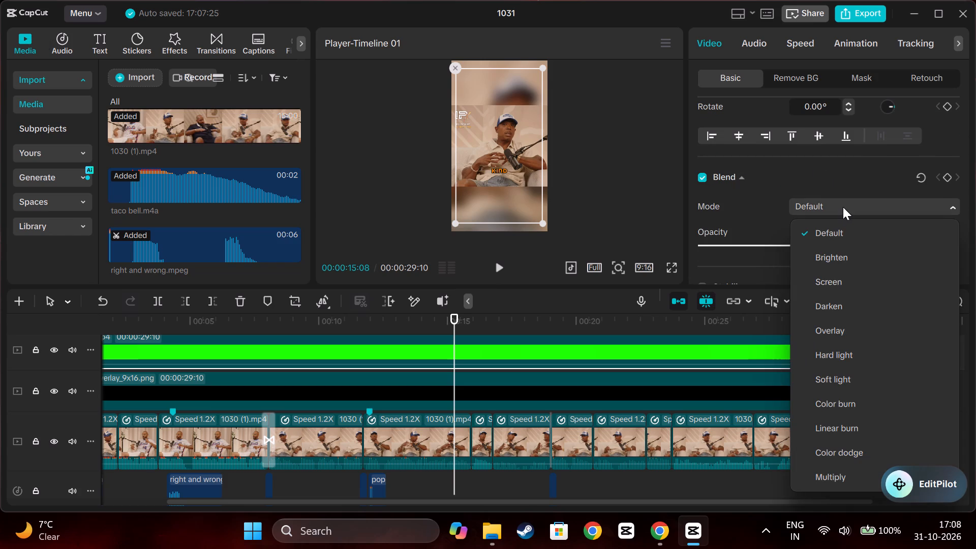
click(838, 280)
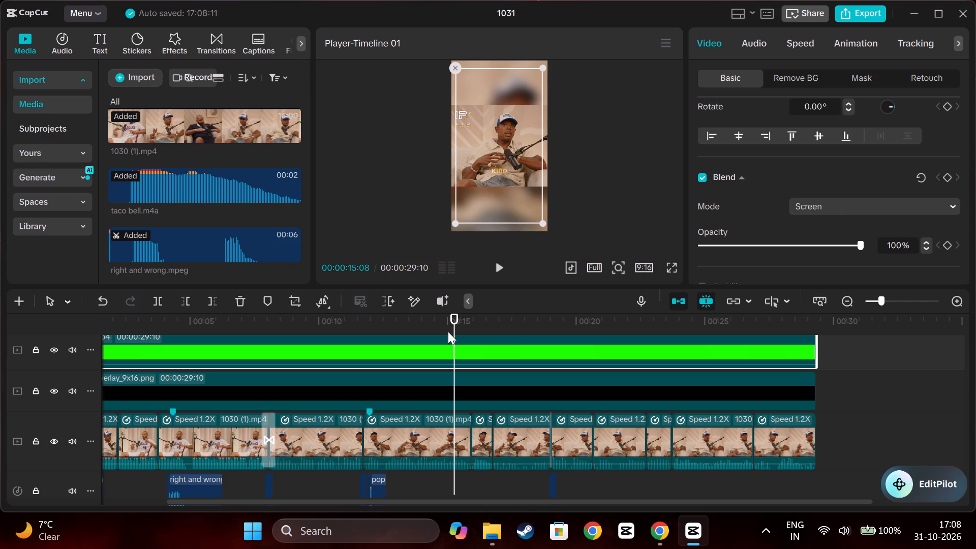
Play the opening two seconds from the start to check how the captions look with the Screen blend.
drag(452, 322, 211, 328)
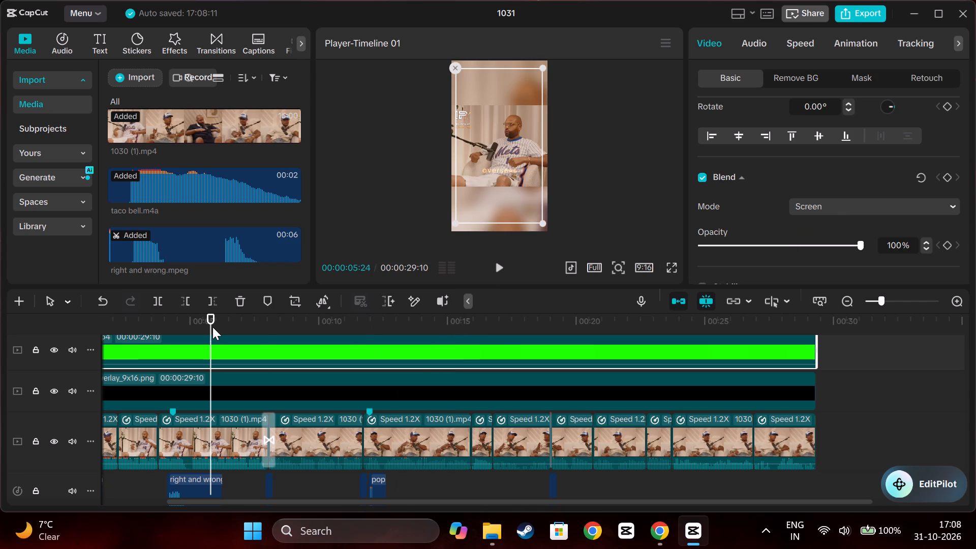
drag(207, 326, 68, 333)
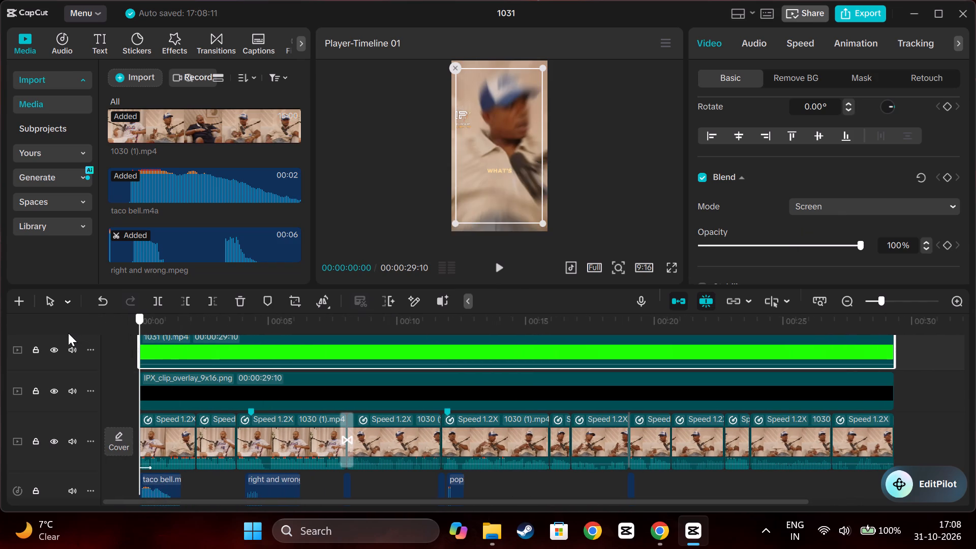
key(space)
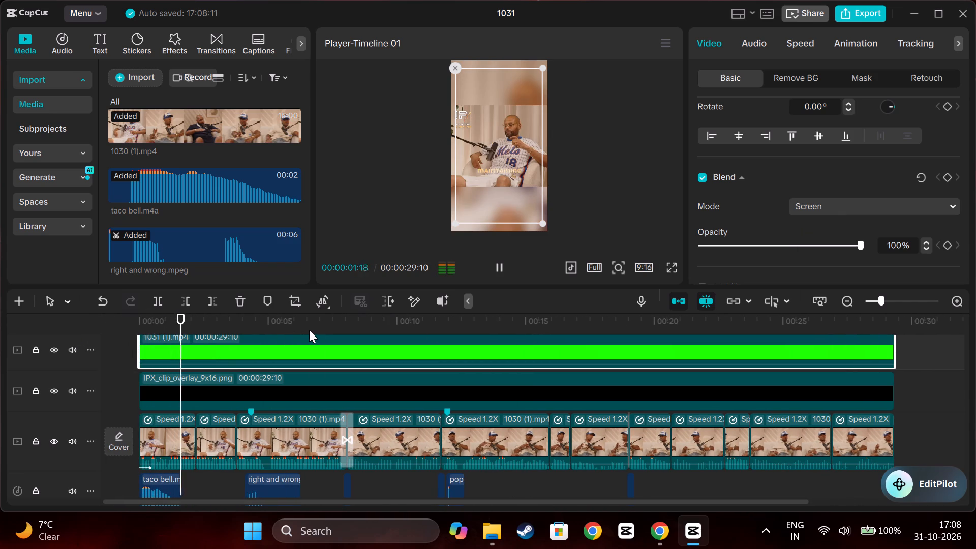
key(space)
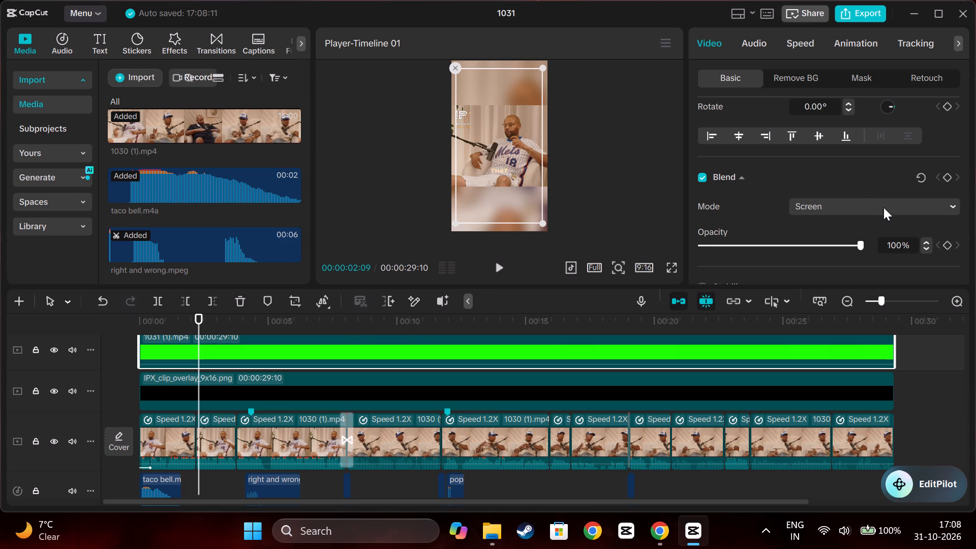
Try the Brighten blend mode on the 1031 (1).mp4 caption overlay, followed by Darken.
click(952, 206)
click(837, 259)
click(953, 210)
click(839, 300)
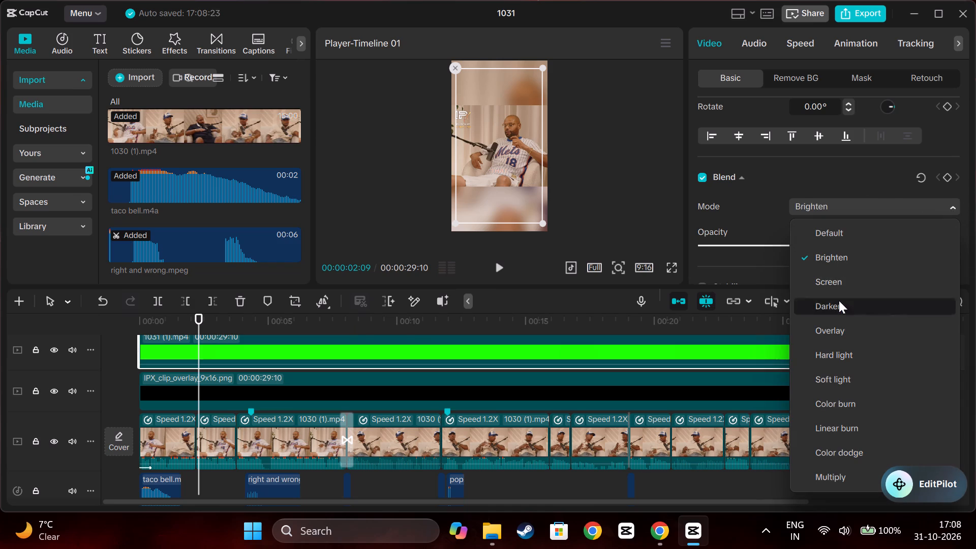
Play the video from 00:00:02:09 to check how the captions look with the Darken blend.
key(space)
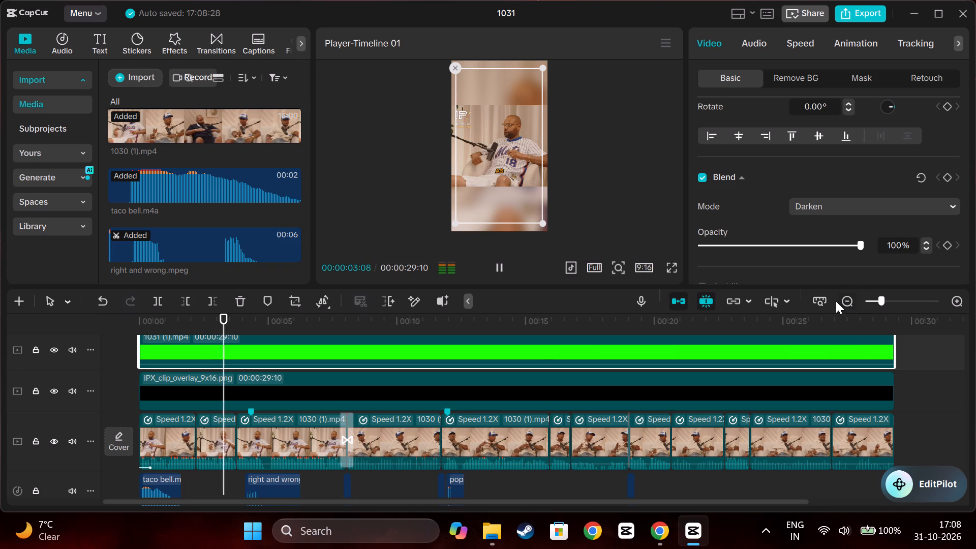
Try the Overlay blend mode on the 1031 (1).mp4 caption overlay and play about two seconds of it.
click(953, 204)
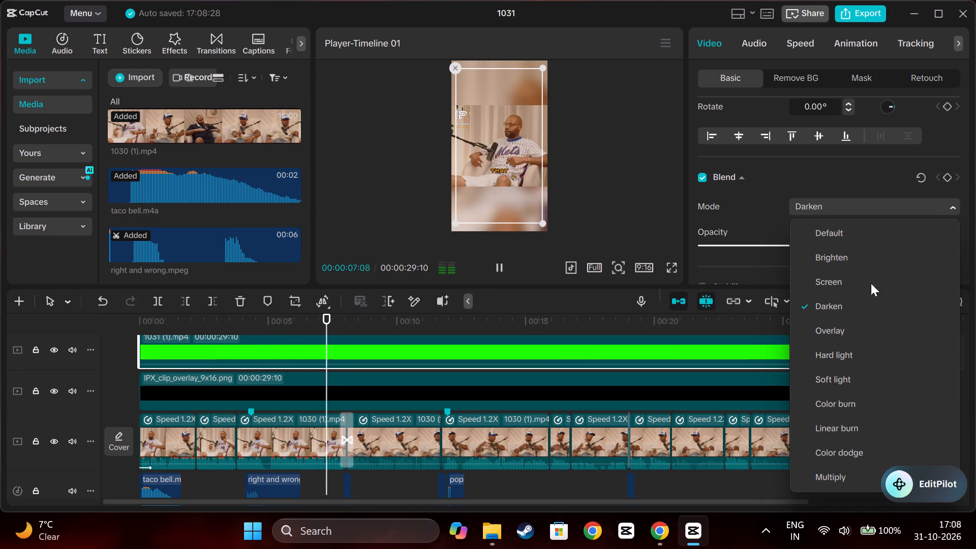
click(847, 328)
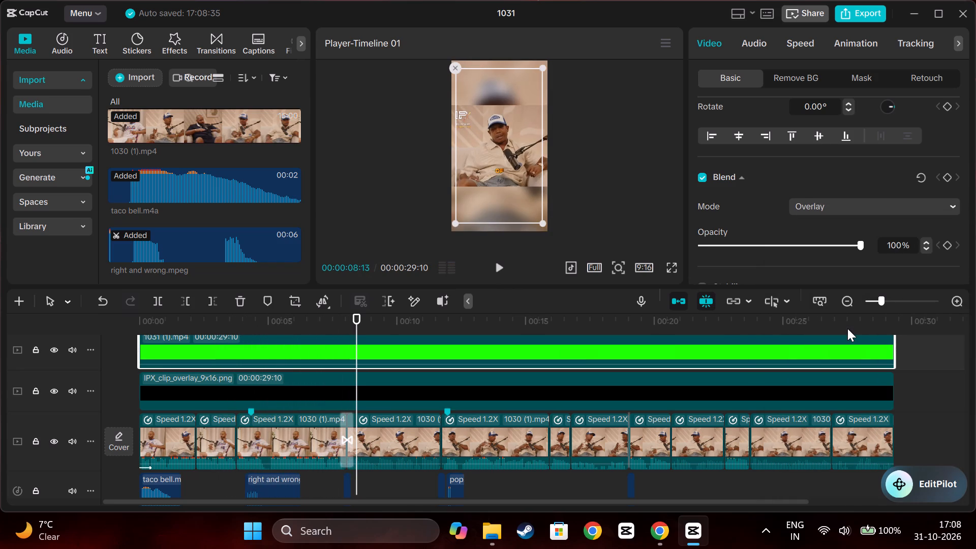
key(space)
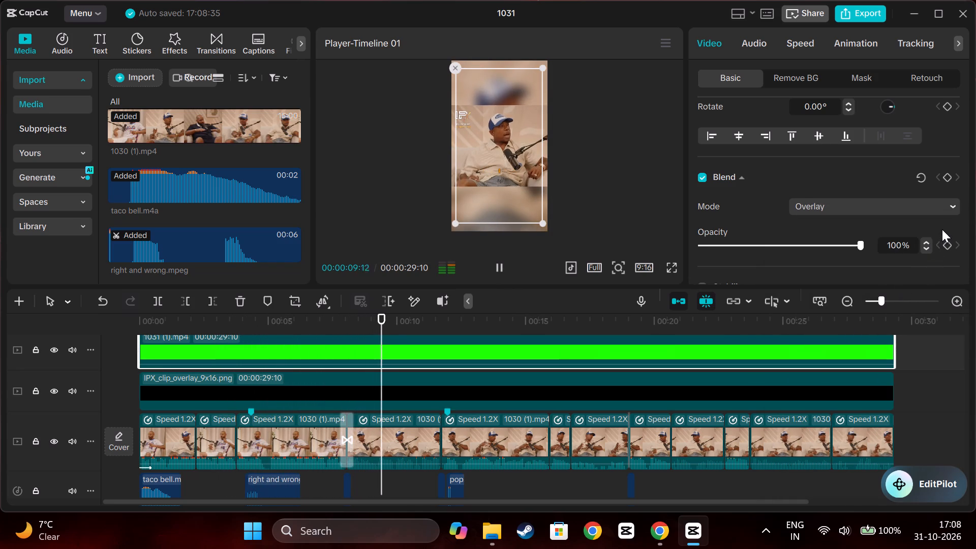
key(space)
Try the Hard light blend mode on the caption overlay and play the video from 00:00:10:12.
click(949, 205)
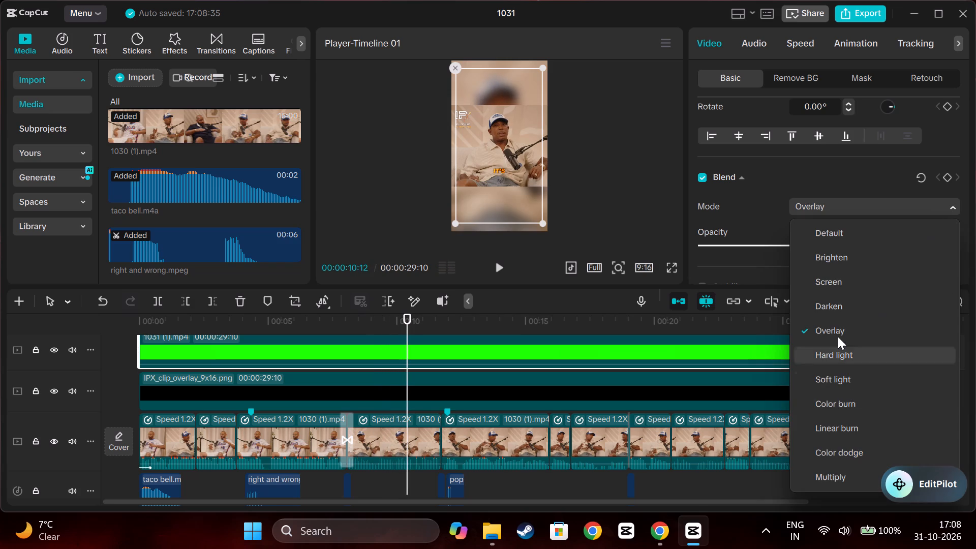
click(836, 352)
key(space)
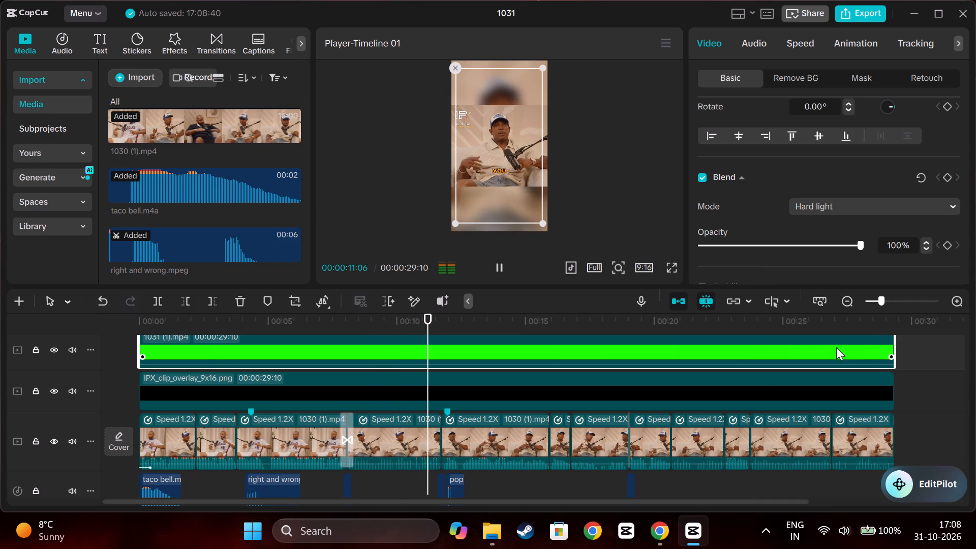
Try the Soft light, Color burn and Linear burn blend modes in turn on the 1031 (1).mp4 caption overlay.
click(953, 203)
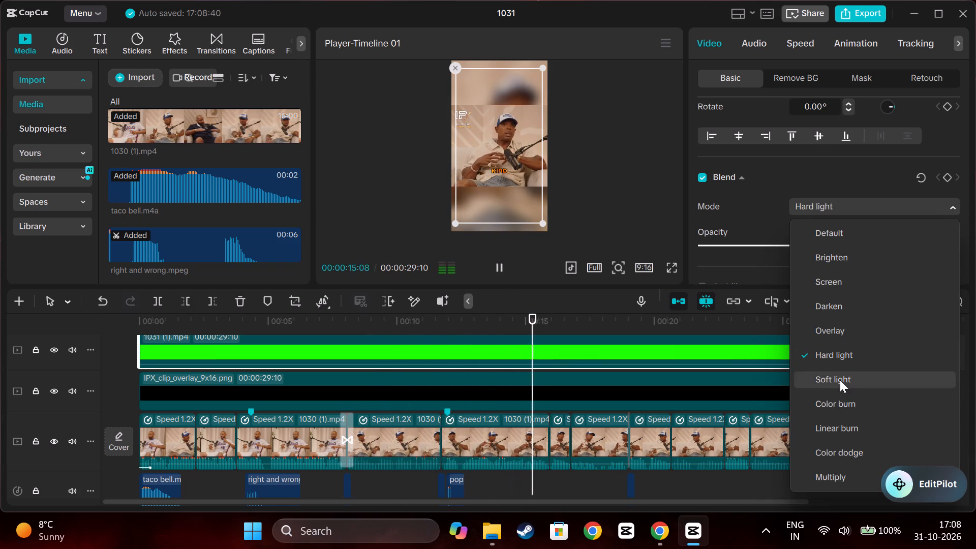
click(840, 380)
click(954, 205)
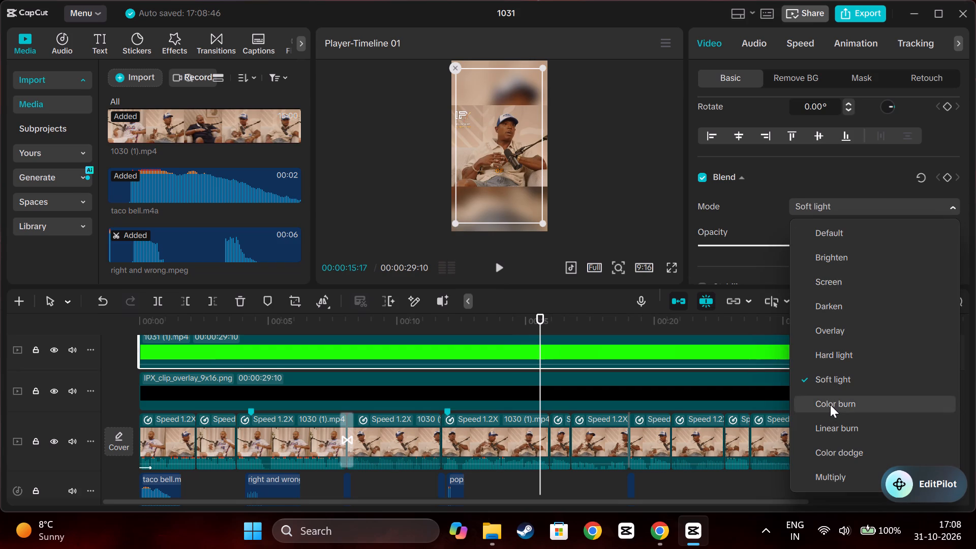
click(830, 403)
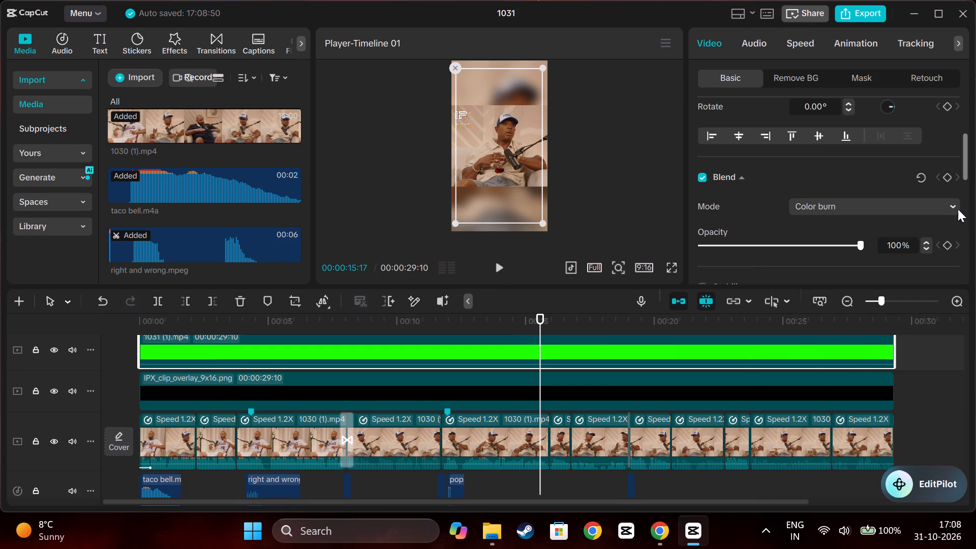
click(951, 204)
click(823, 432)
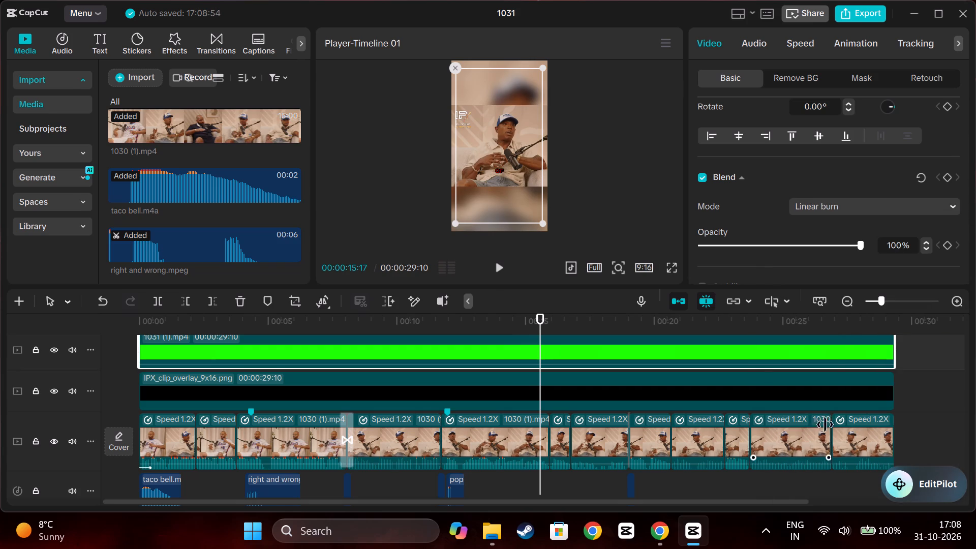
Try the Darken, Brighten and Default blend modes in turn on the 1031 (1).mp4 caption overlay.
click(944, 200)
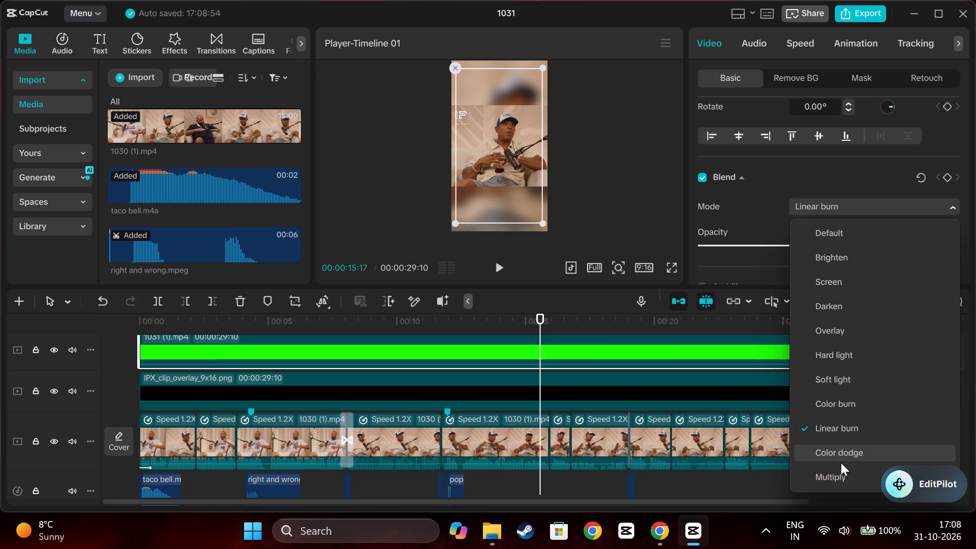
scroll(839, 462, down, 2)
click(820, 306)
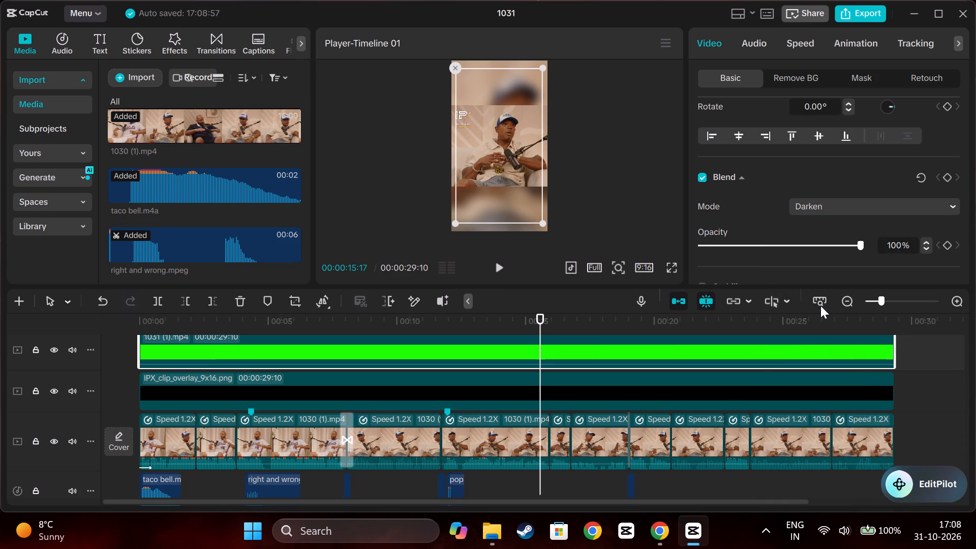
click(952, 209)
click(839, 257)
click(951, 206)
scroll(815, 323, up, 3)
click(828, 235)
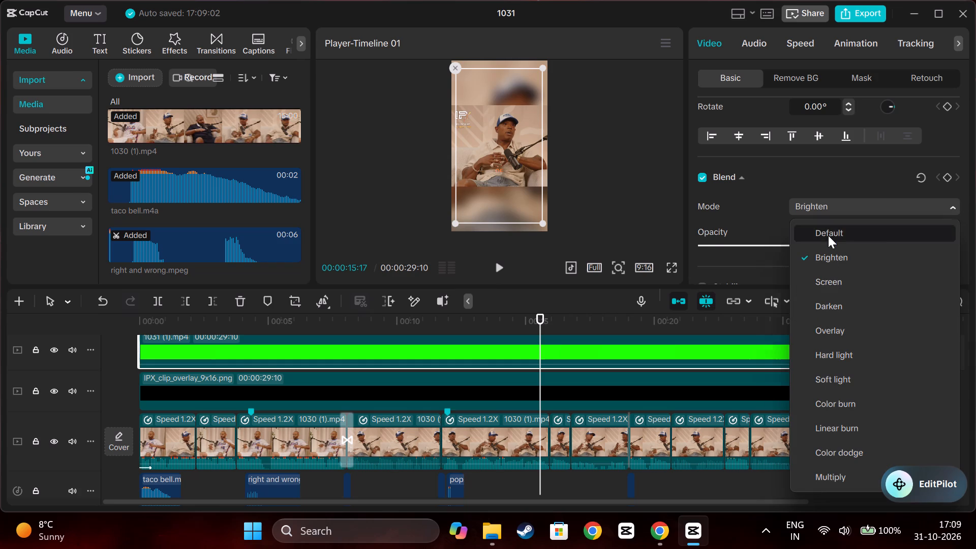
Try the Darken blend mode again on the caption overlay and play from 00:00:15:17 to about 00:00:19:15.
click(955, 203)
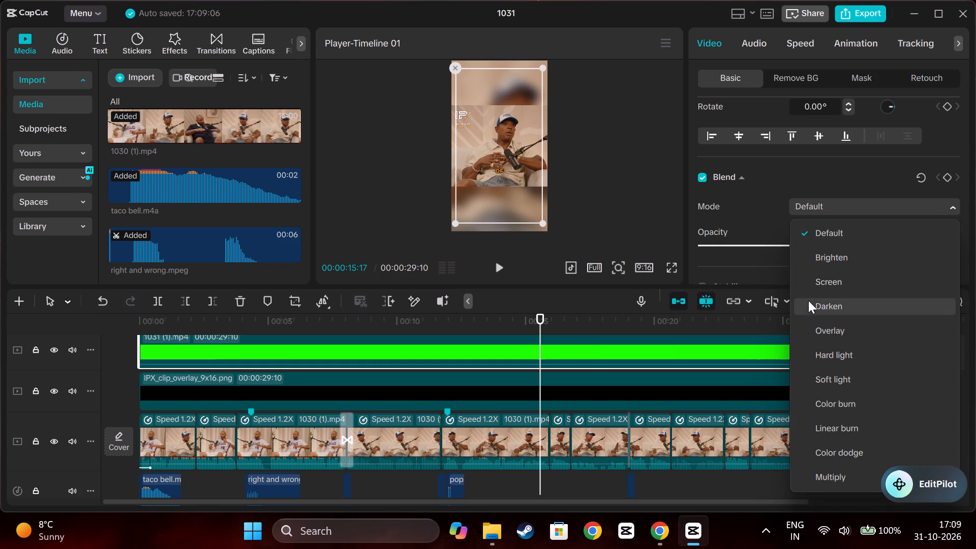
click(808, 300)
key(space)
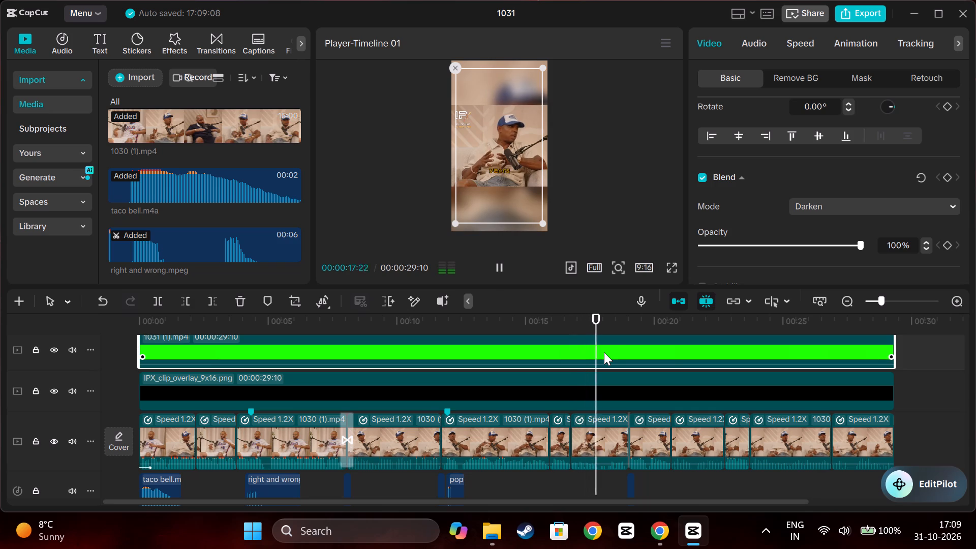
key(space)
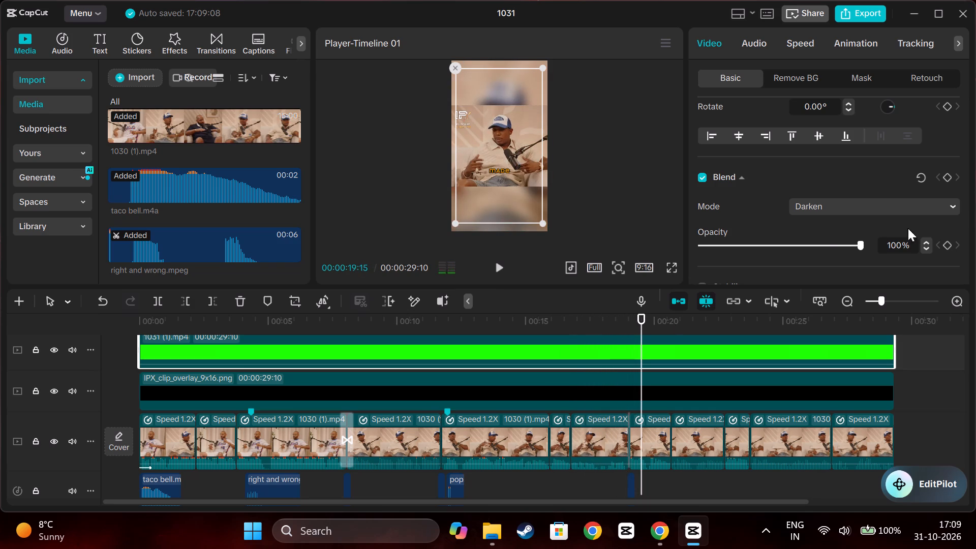
Set the 1031 (1).mp4 caption overlay's blend mode to Hard light and briefly play it from 00:00:19:15.
click(950, 205)
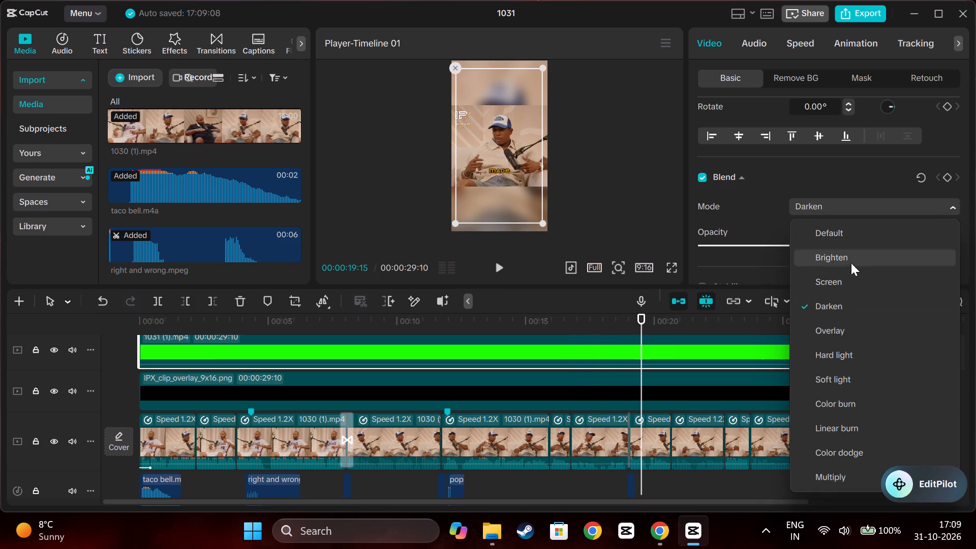
click(829, 352)
key(space)
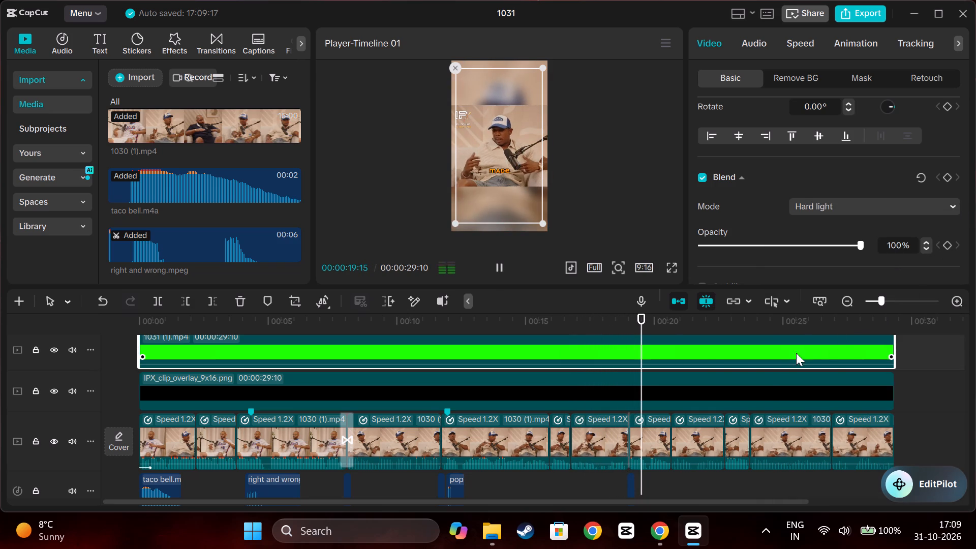
key(space)
Play the video full screen from 00:00:20:10 to the end to check the captions, and return to the editor.
click(676, 269)
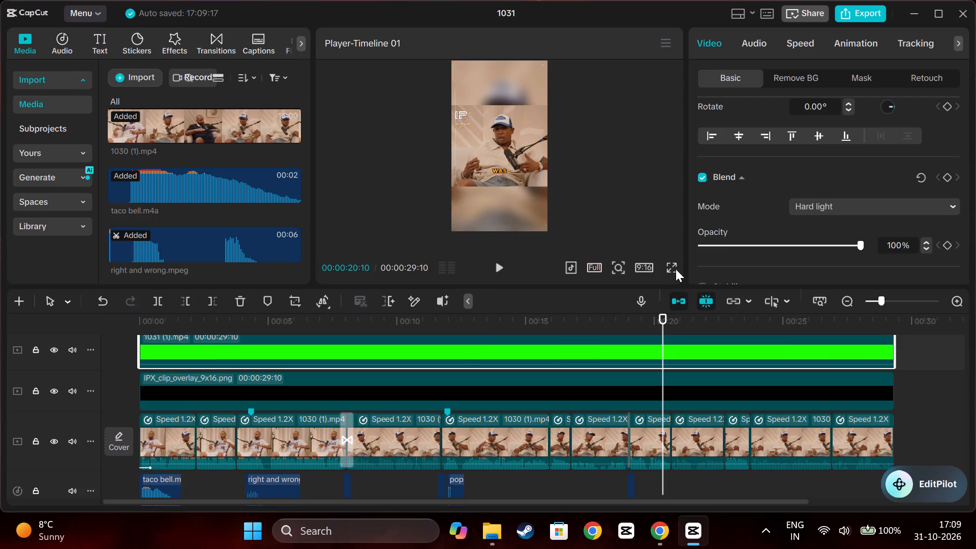
key(space)
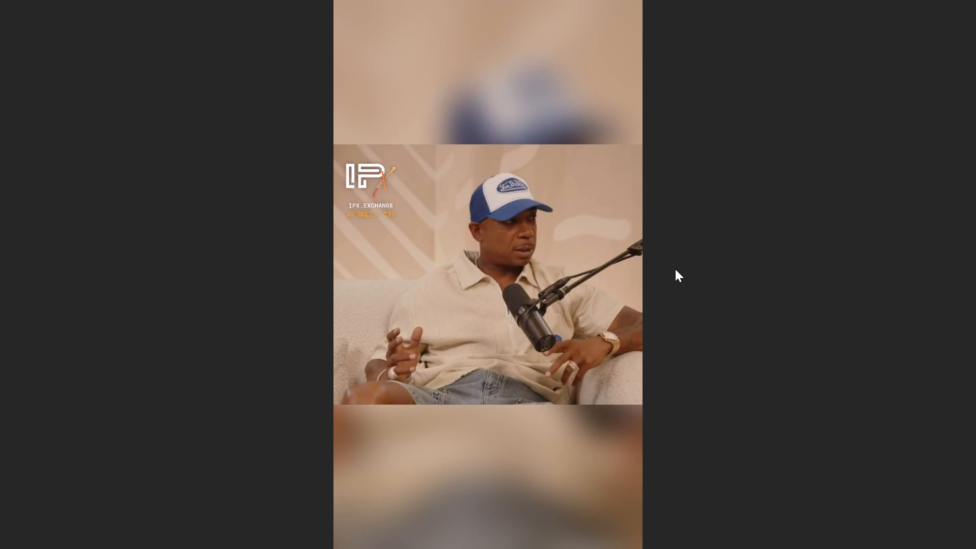
key(grave)
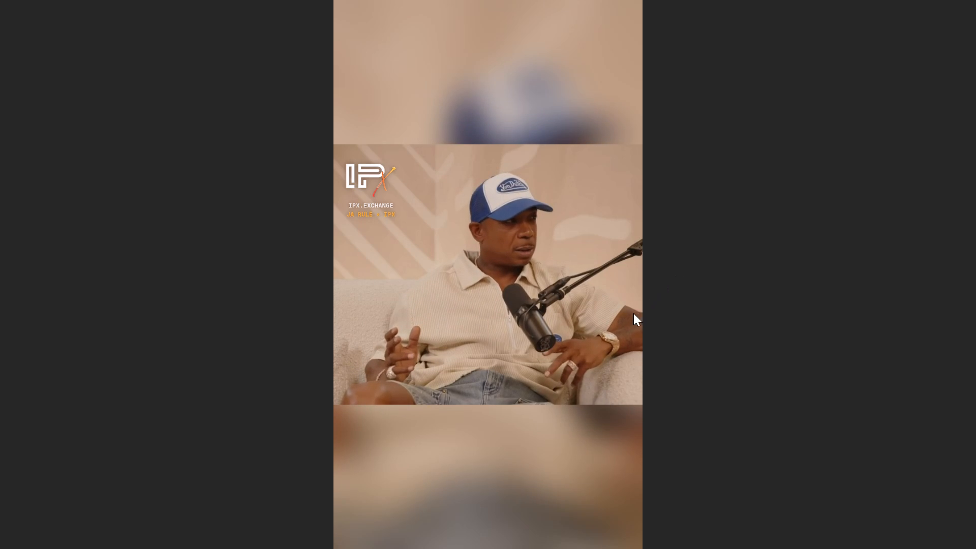
key(Escape)
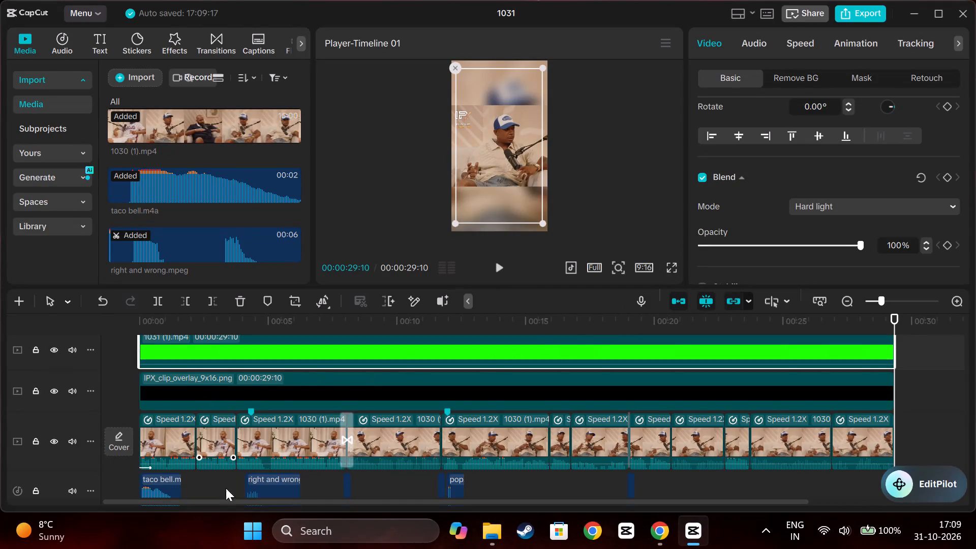
Play the whole video from the start to check the captions, sound effects and background music together.
scroll(307, 504, down, 3)
double_click(139, 474)
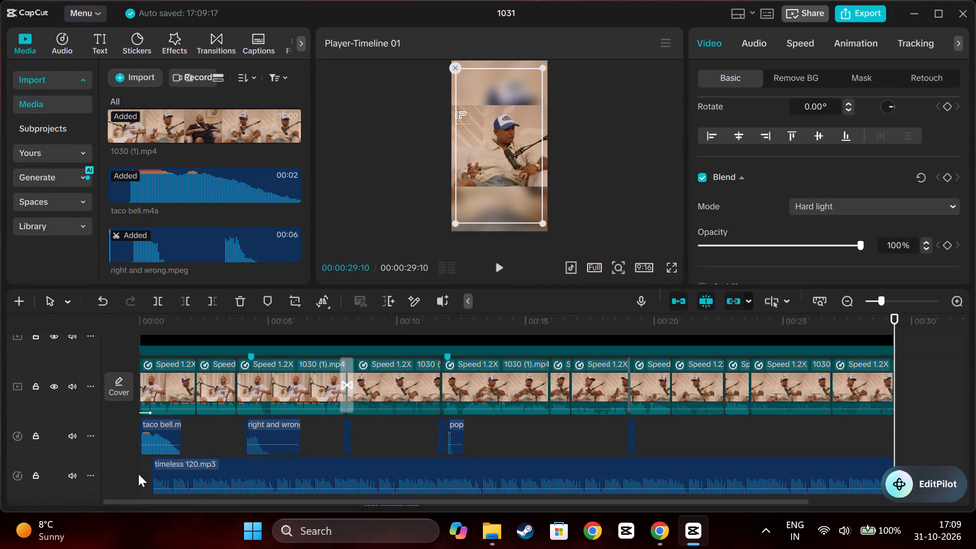
click(136, 473)
click(143, 468)
drag(143, 468, 138, 470)
key(space)
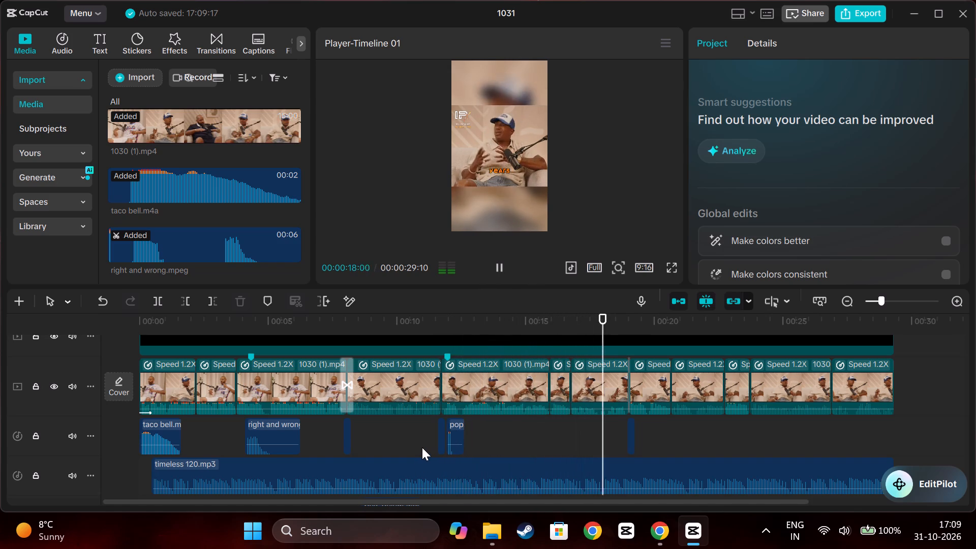
key(v)
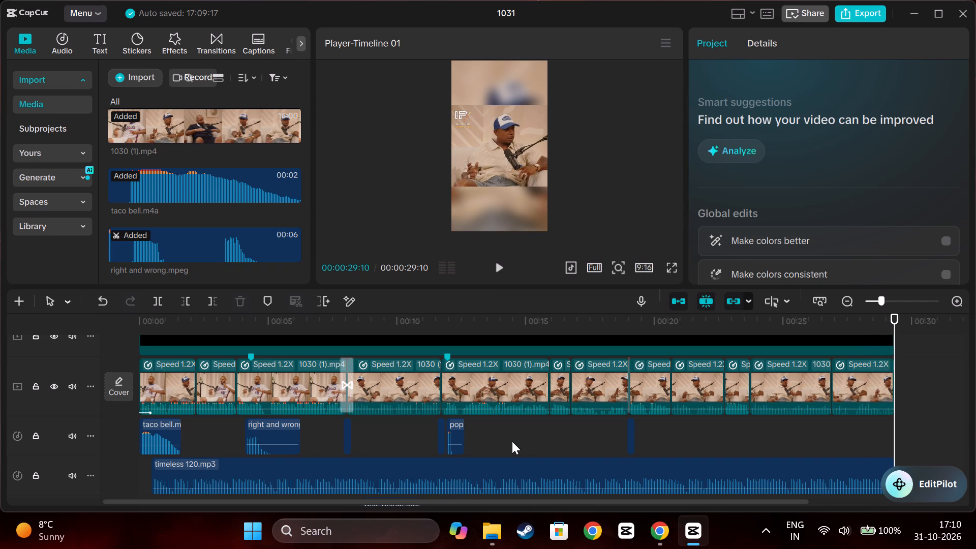
Lower the volume of the timeless 120.mp3 background music to -14.0 dB.
click(500, 469)
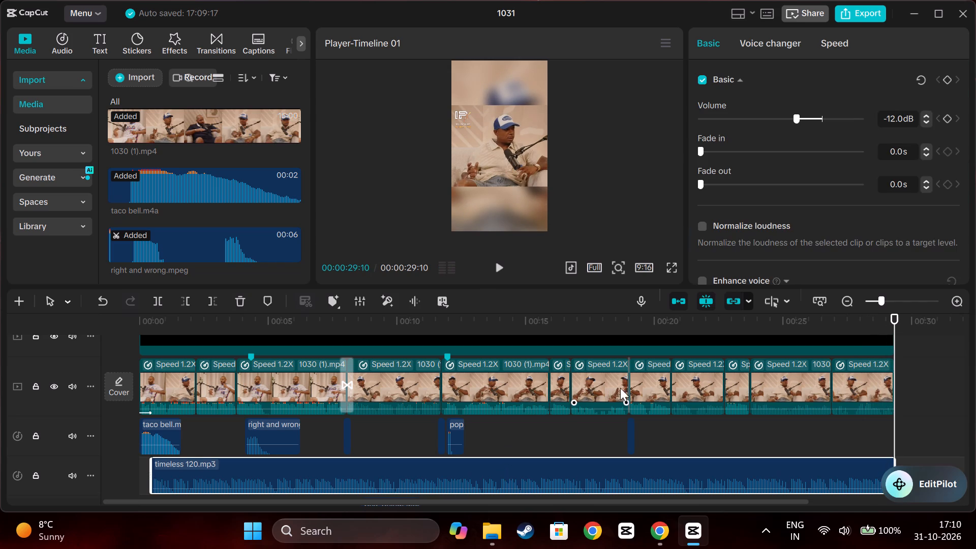
triple_click(927, 122)
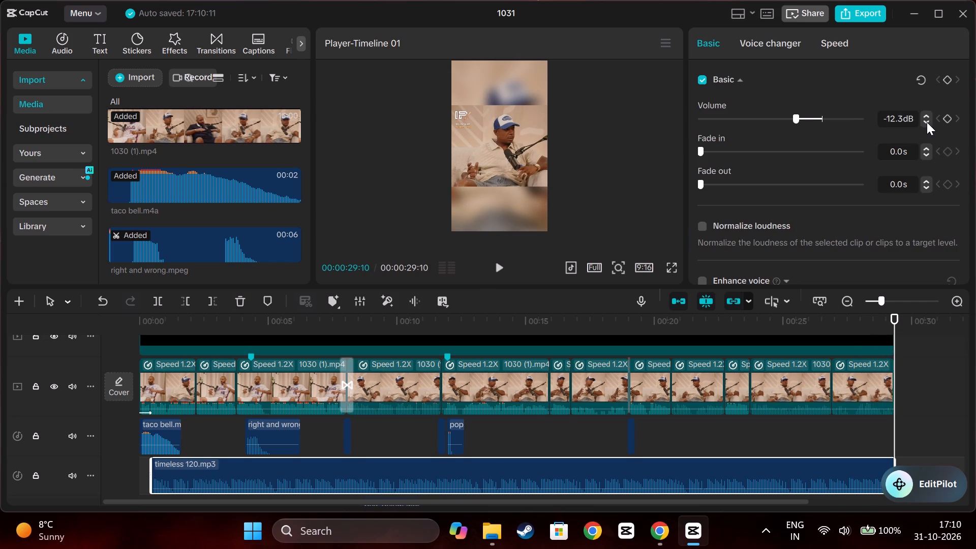
triple_click(927, 122)
triple_click(927, 122)
triple_click(927, 121)
triple_click(927, 121)
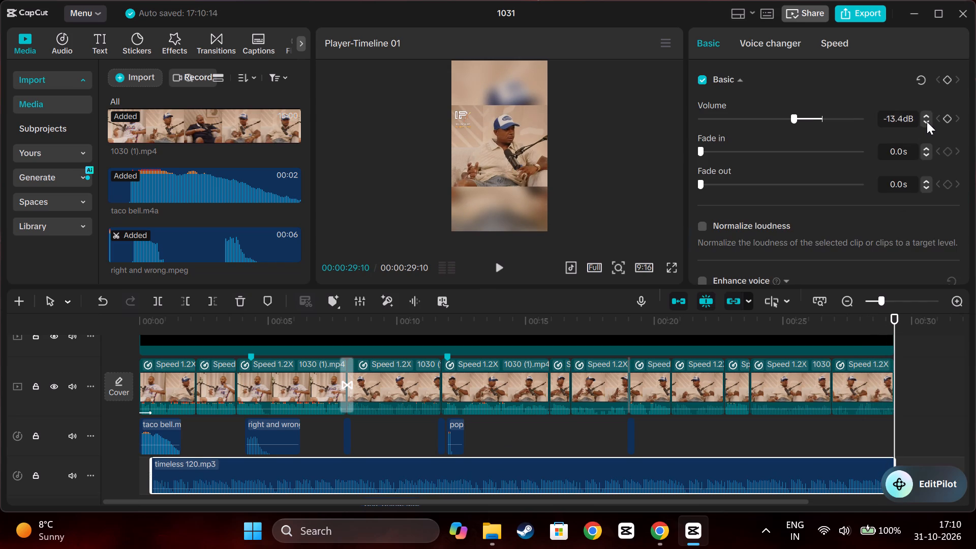
triple_click(927, 121)
double_click(927, 121)
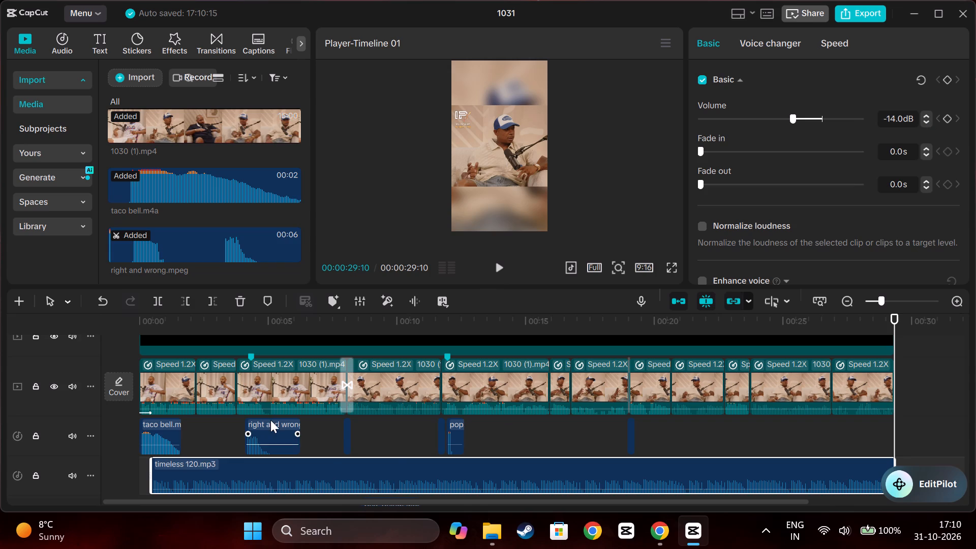
Play the opening three seconds from the start to check the background music level.
double_click(141, 475)
key(space)
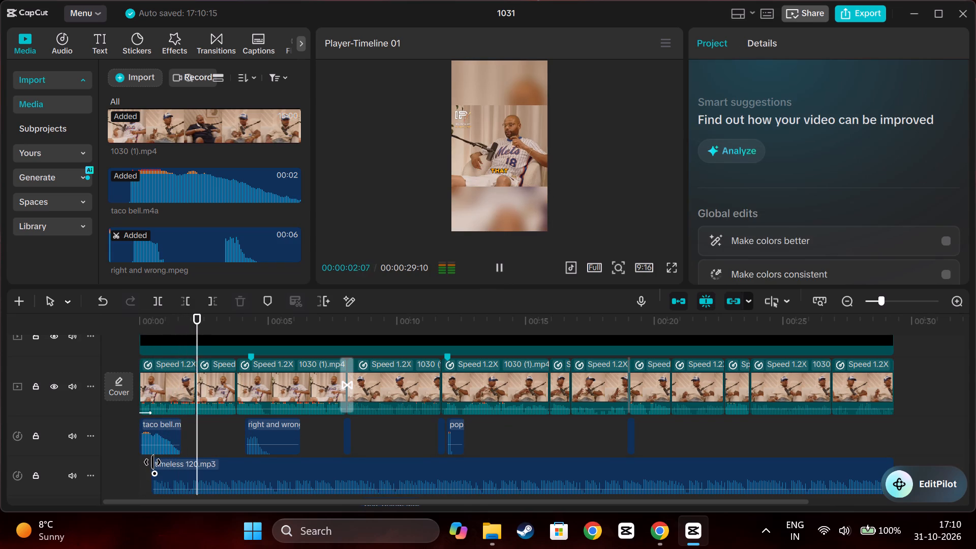
key(space)
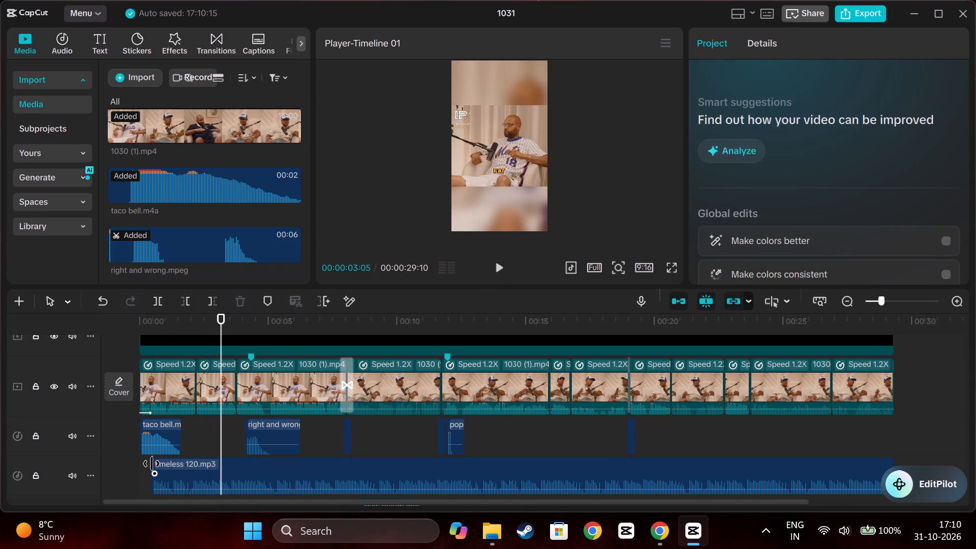
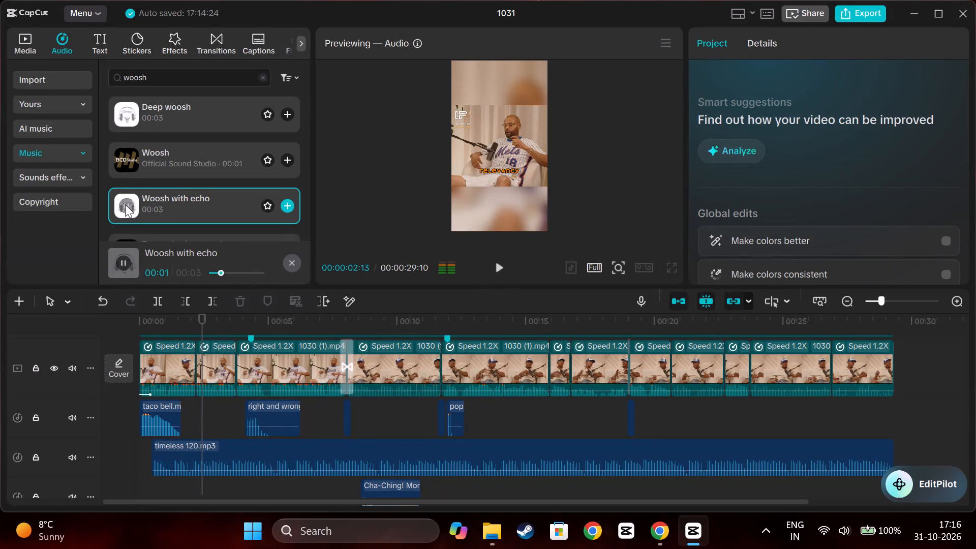
Preview the Woosh track by Official Sound Studio and add it to the timeline at 00:00:02:13.
click(126, 162)
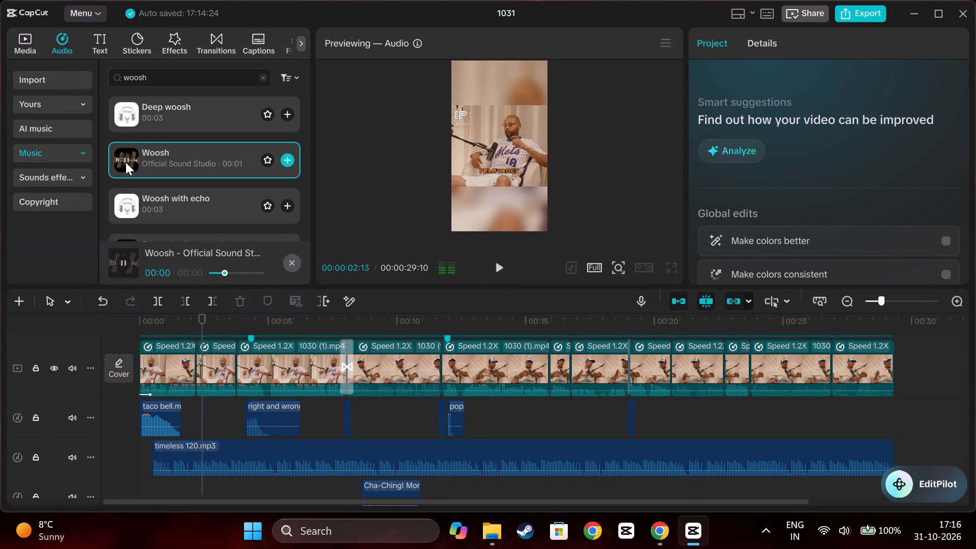
scroll(126, 162, down, 1)
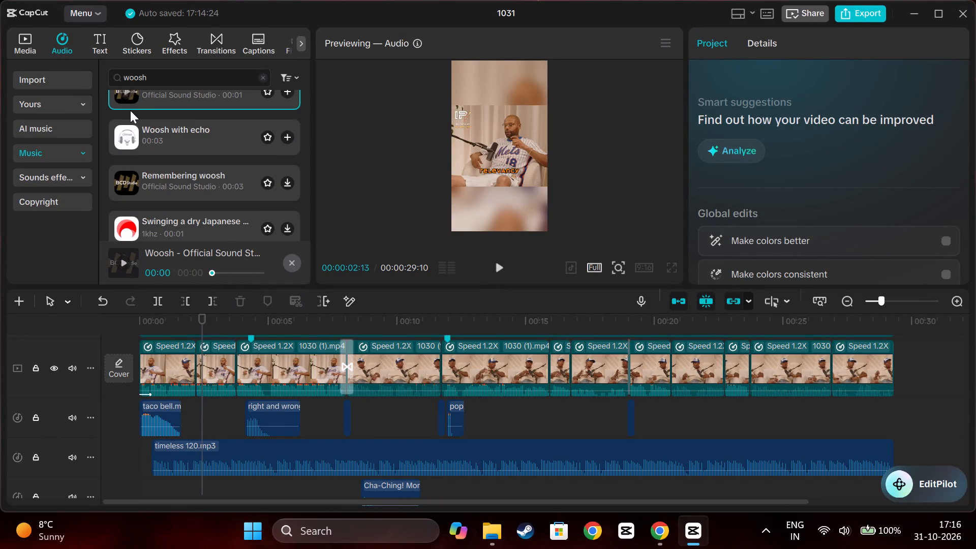
scroll(138, 118, up, 2)
click(288, 157)
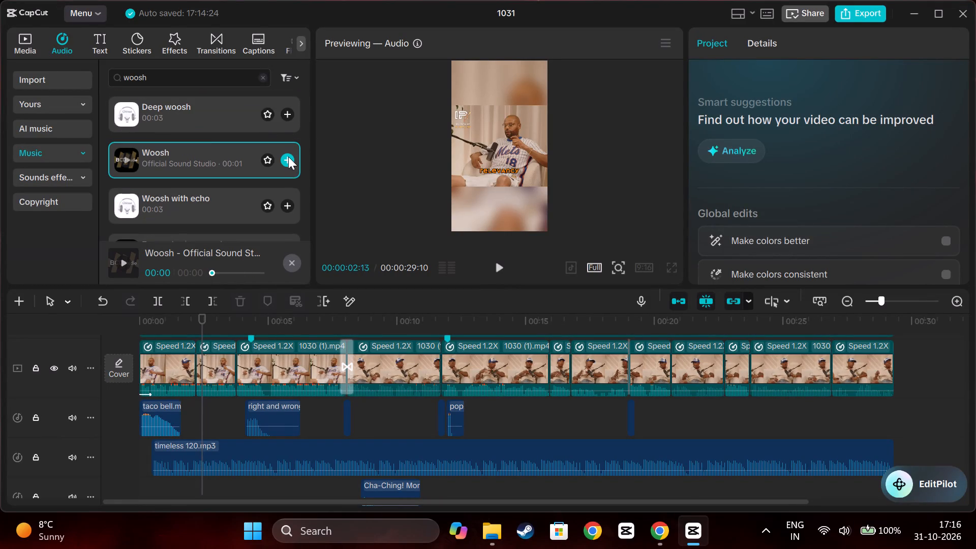
Trim about three frames off the start of the Woosh clip and move it back to begin at 00:00:02:13.
ctrl+scroll(292, 152, up, 7)
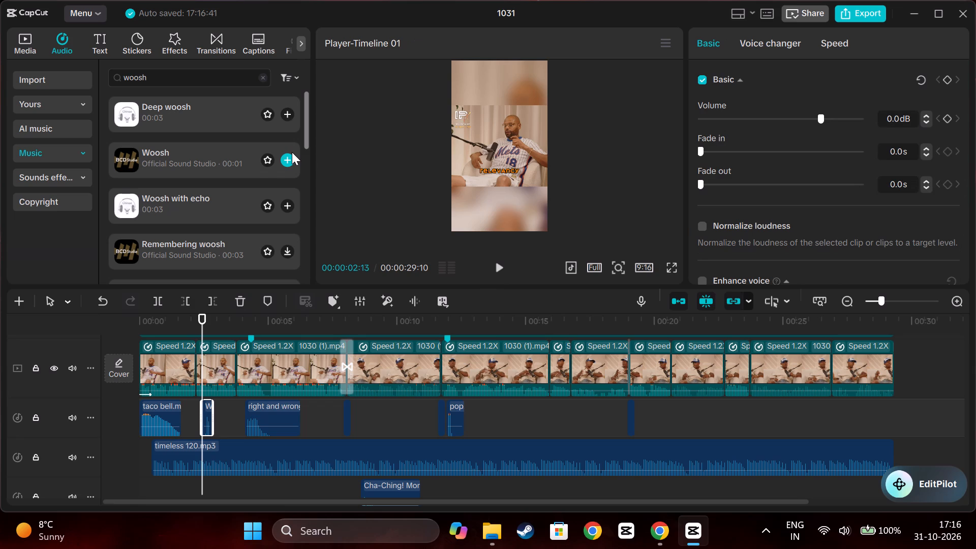
ctrl+scroll(292, 152, up, 16)
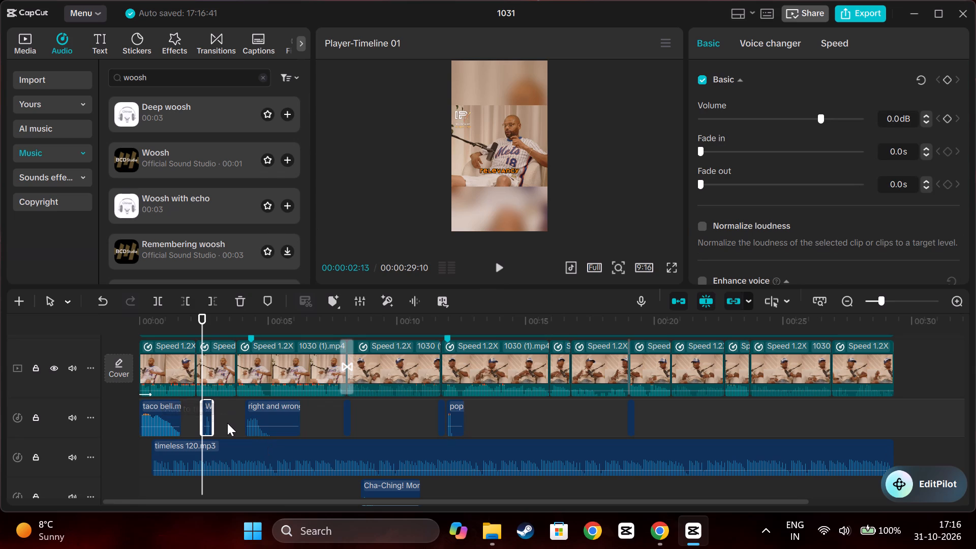
ctrl+scroll(227, 423, up, 20)
ctrl+scroll(227, 423, up, 10)
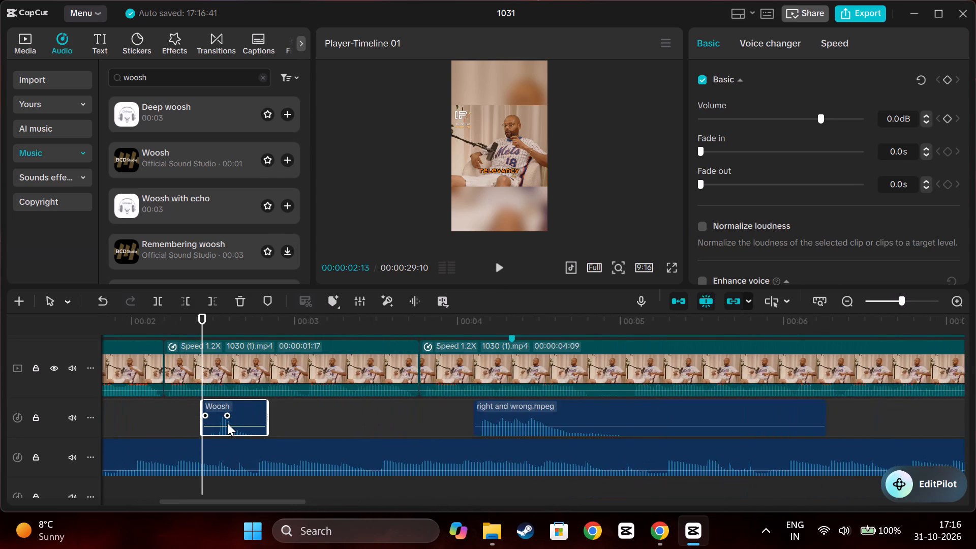
ctrl+scroll(227, 423, up, 7)
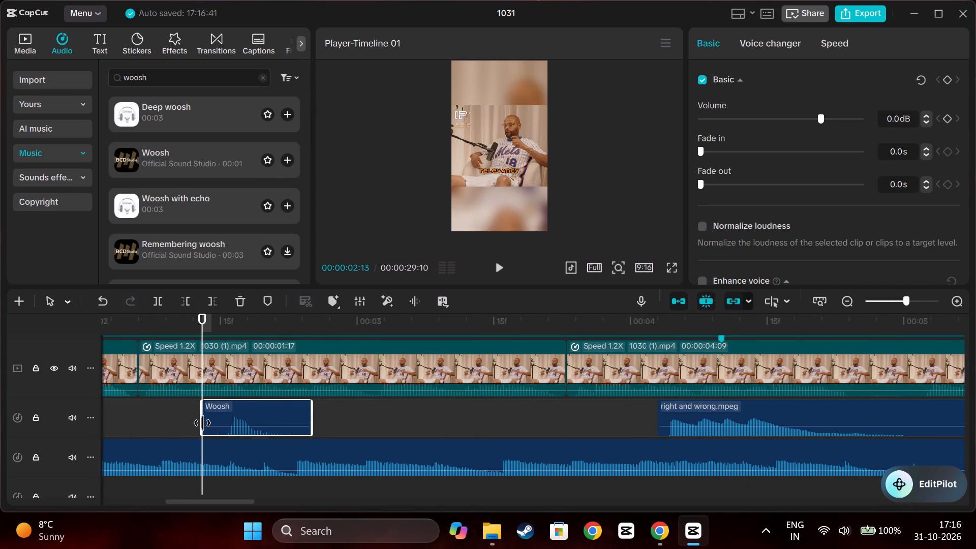
drag(199, 426, 222, 436)
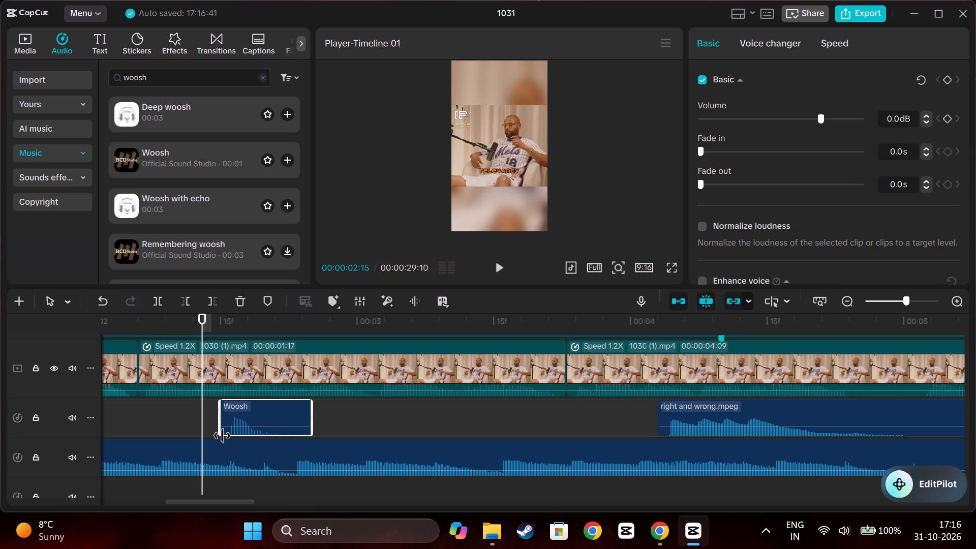
drag(222, 436, 226, 436)
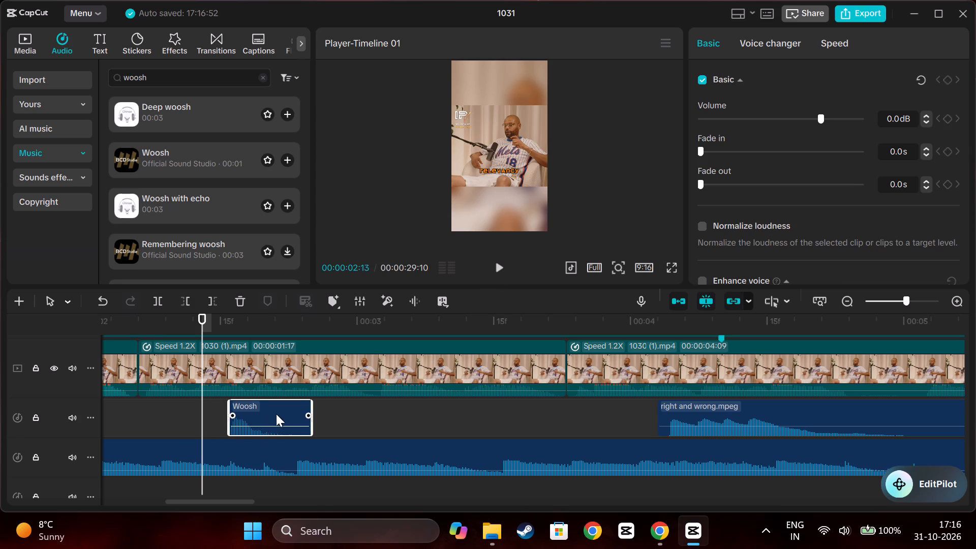
drag(276, 413, 247, 415)
Play the section from the cut at 00:00:02:06 twice to check the Woosh timing.
click(136, 418)
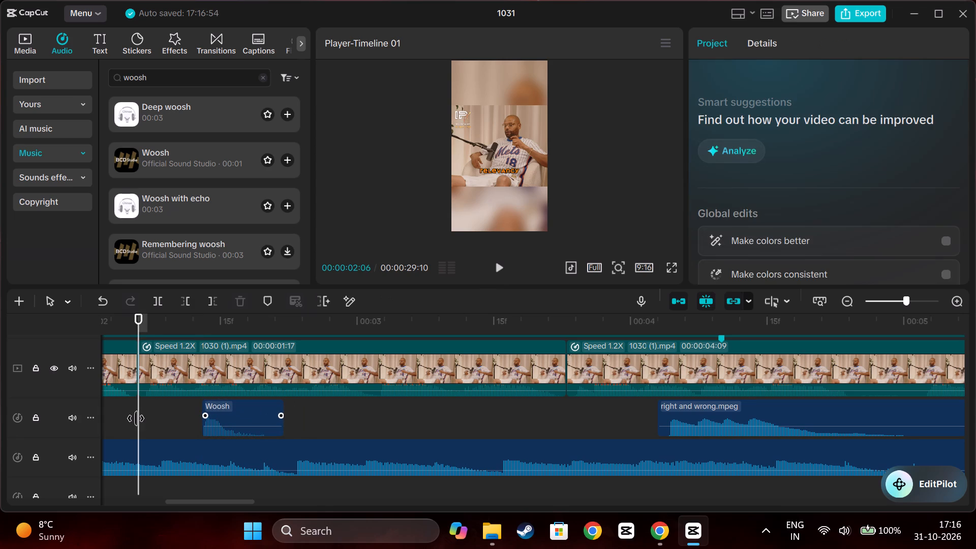
key(space)
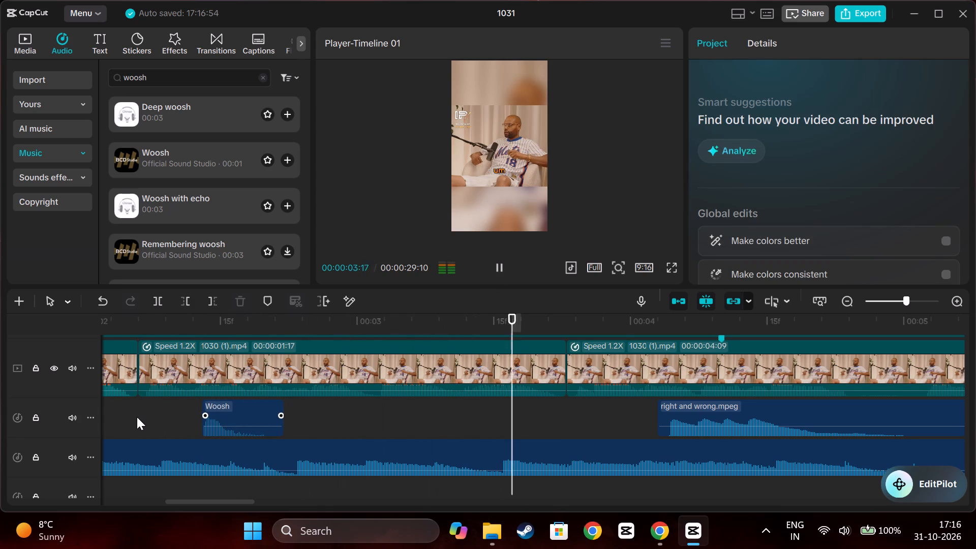
key(space)
click(138, 414)
key(space)
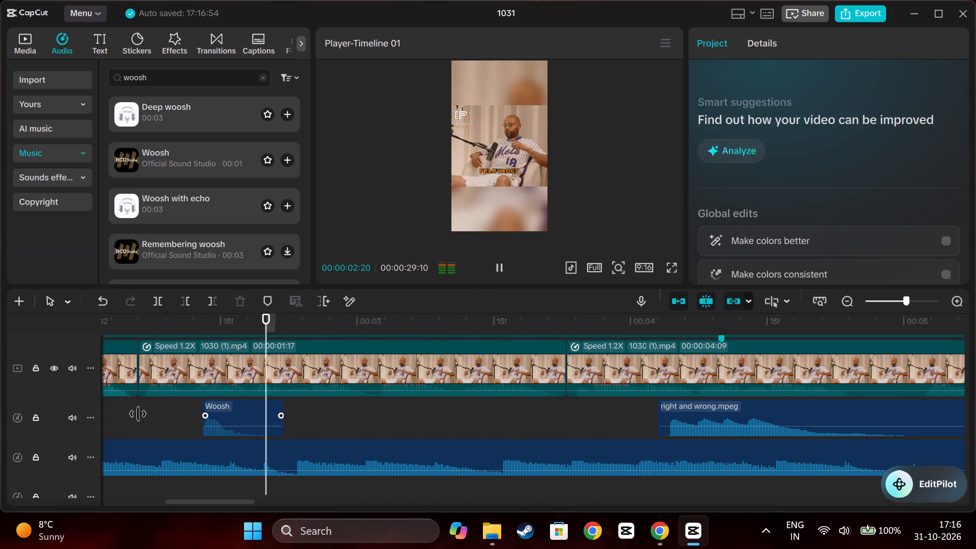
key(space)
click(138, 413)
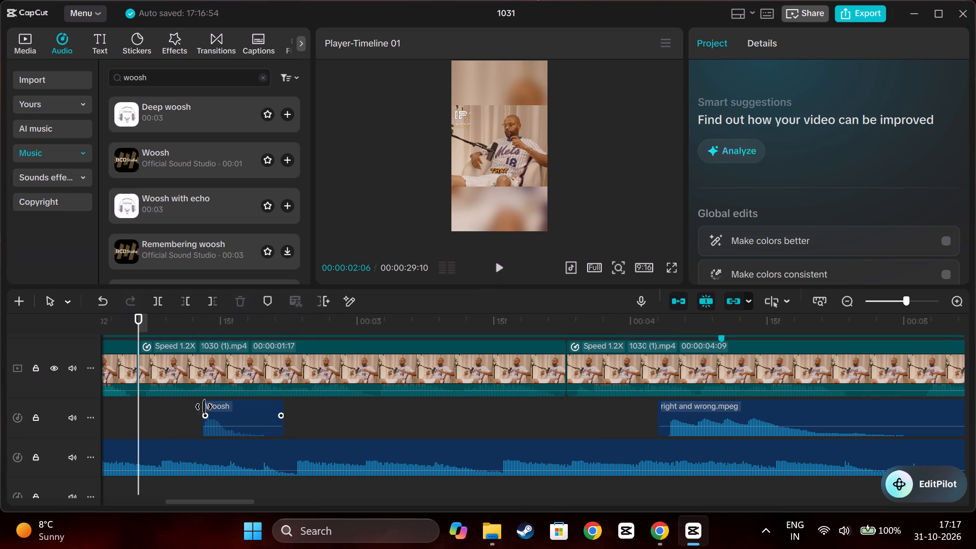
Raise the volume of the Woosh clip to 2.1 dB.
click(219, 406)
triple_click(925, 115)
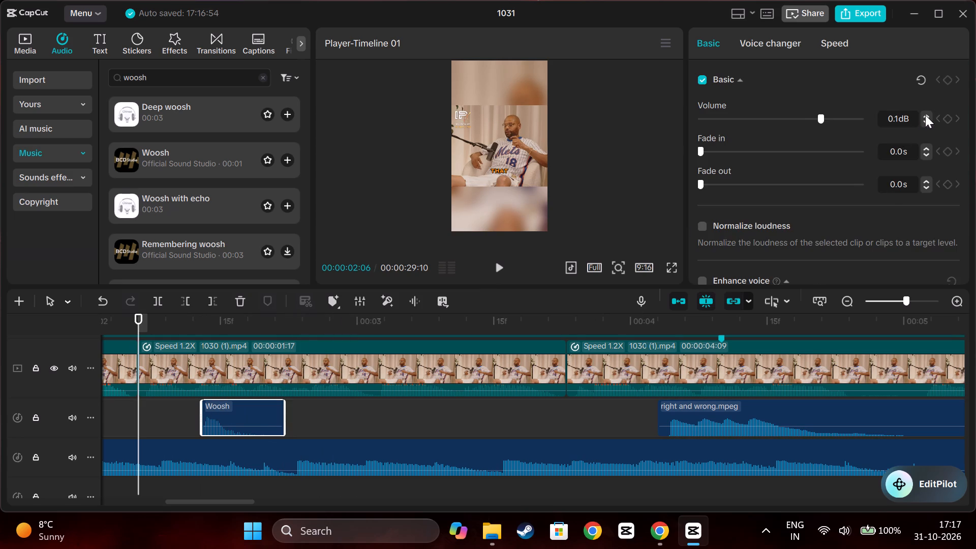
triple_click(925, 115)
triple_click(925, 115)
triple_click(925, 115)
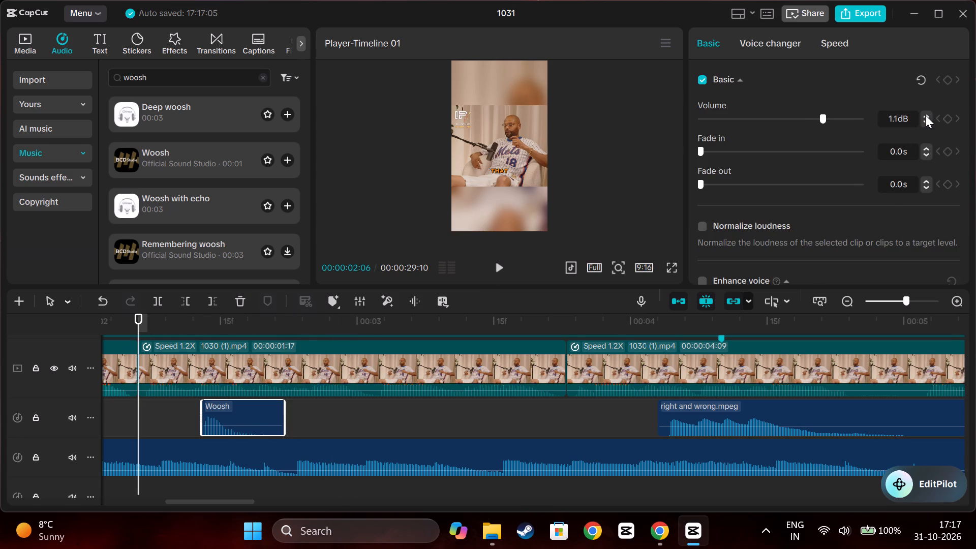
triple_click(925, 115)
triple_click(925, 115)
triple_click(925, 115)
Extend the start of the Woosh clip about one frame earlier.
drag(200, 428, 200, 428)
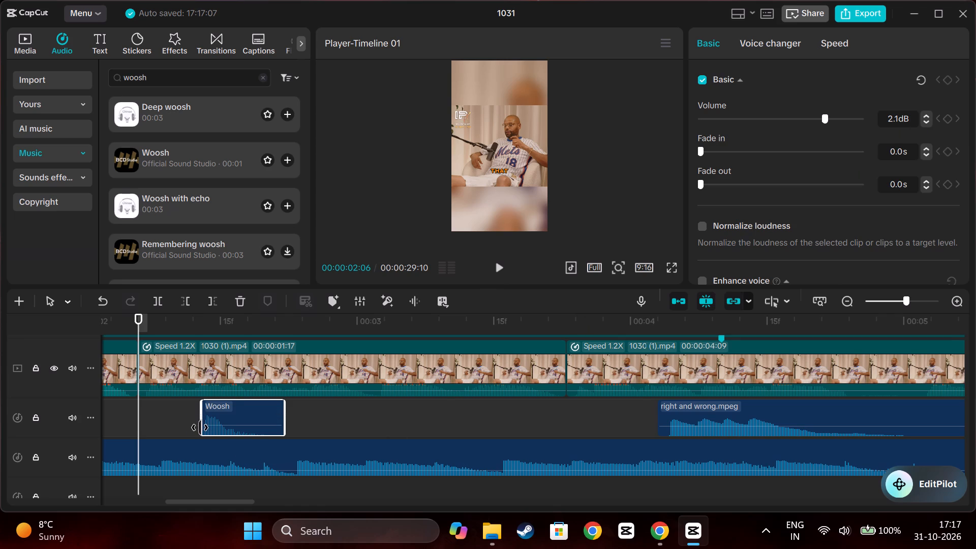
drag(200, 428, 196, 429)
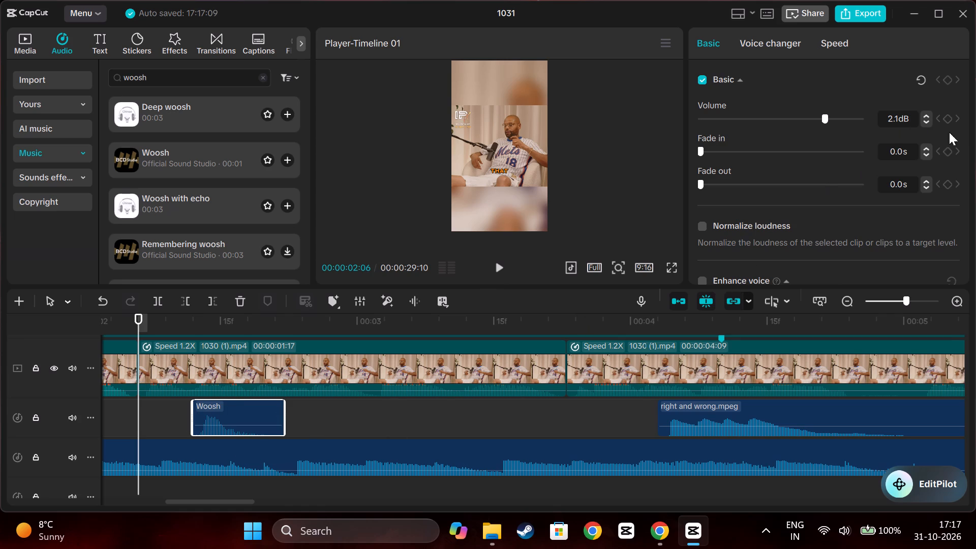
Raise the volume of the Woosh clip to 5.2 dB.
triple_click(926, 116)
triple_click(926, 116)
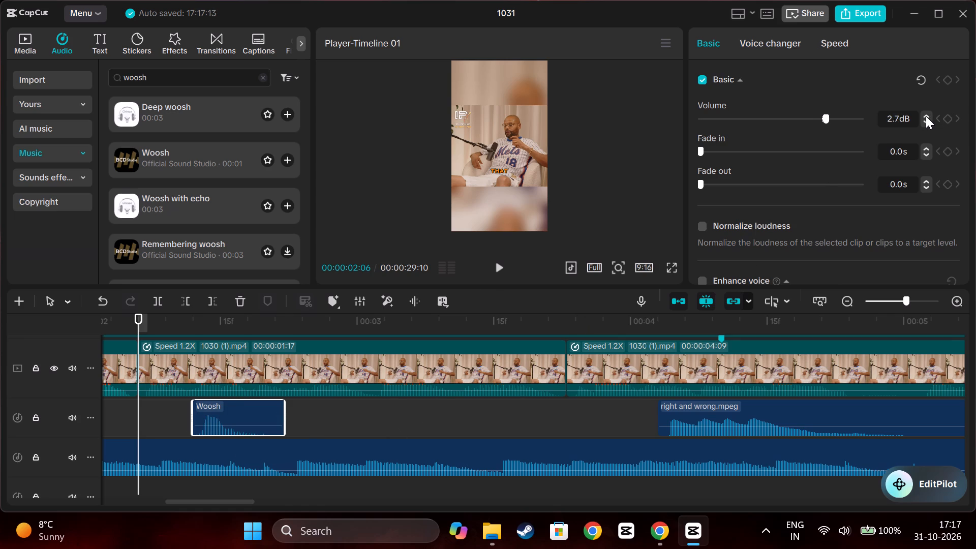
triple_click(926, 116)
triple_click(926, 116)
triple_click(926, 116)
triple_click(926, 116)
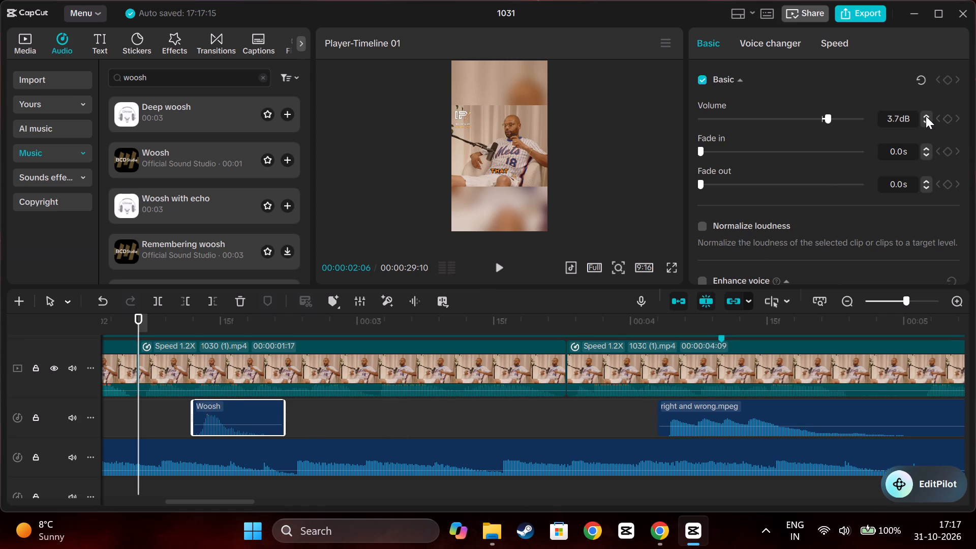
triple_click(926, 116)
triple_click(926, 116)
triple_click(926, 115)
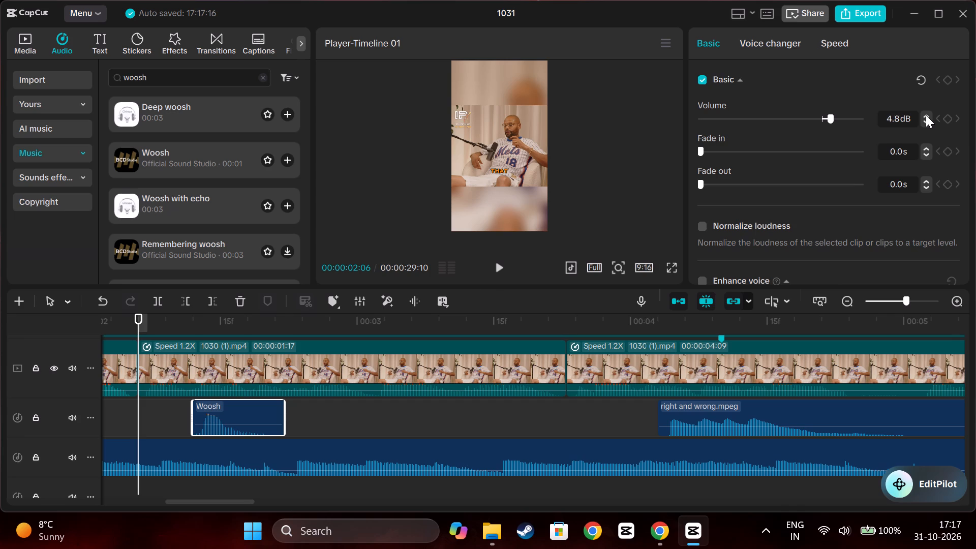
triple_click(926, 115)
click(926, 115)
Play the video from 00:00:02:06 to about 00:00:18:08, replaying part of it, to check the sound effects and find gaps.
key(space)
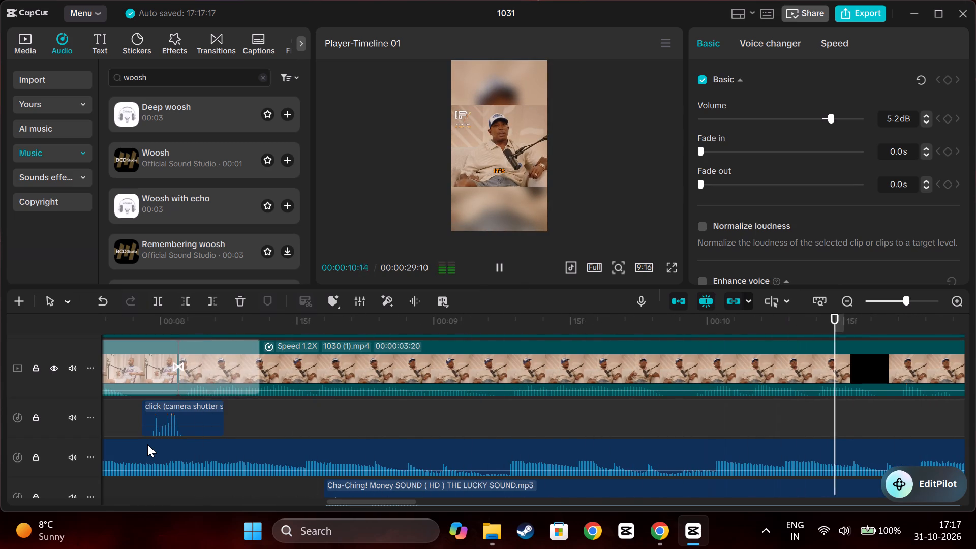
key(space)
ctrl+scroll(148, 443, down, 5)
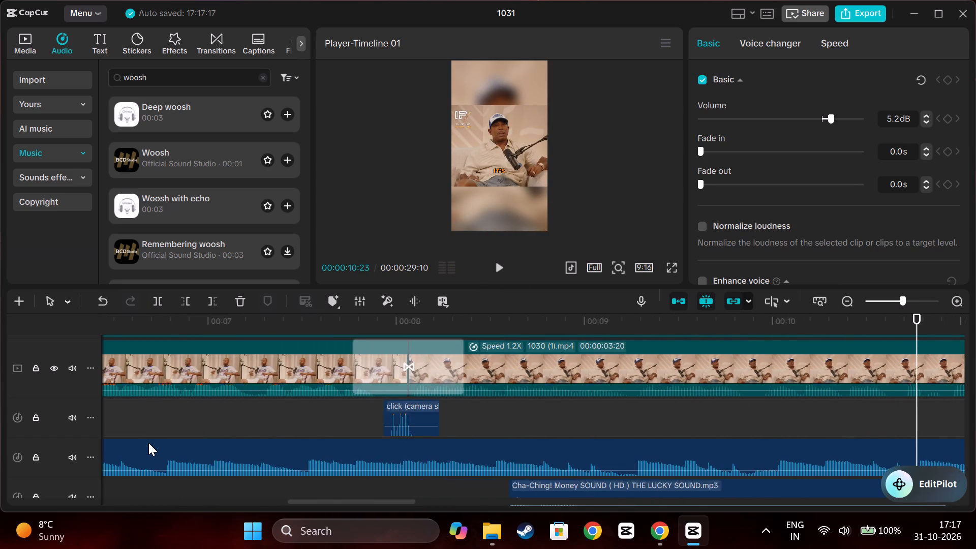
ctrl+scroll(148, 443, down, 6)
scroll(148, 443, left, 1)
key(space)
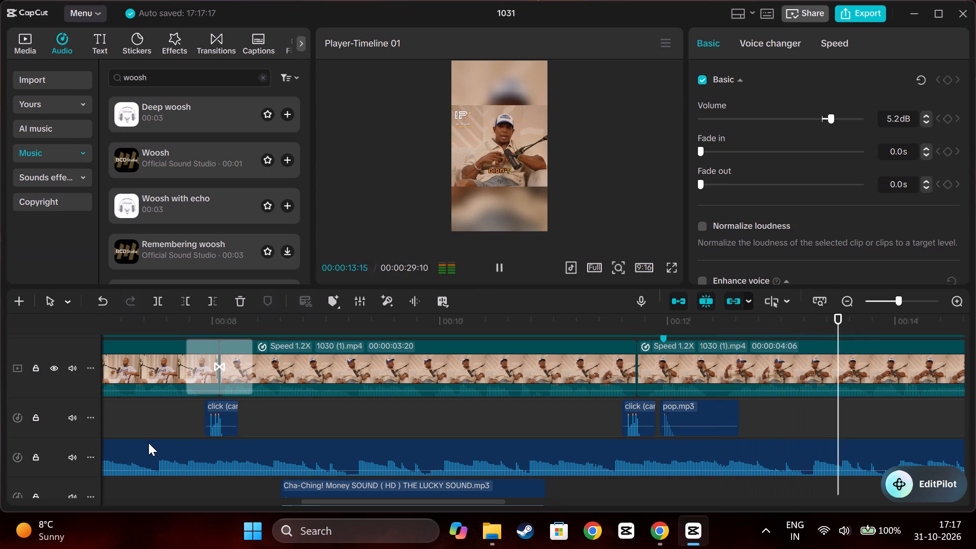
key(space)
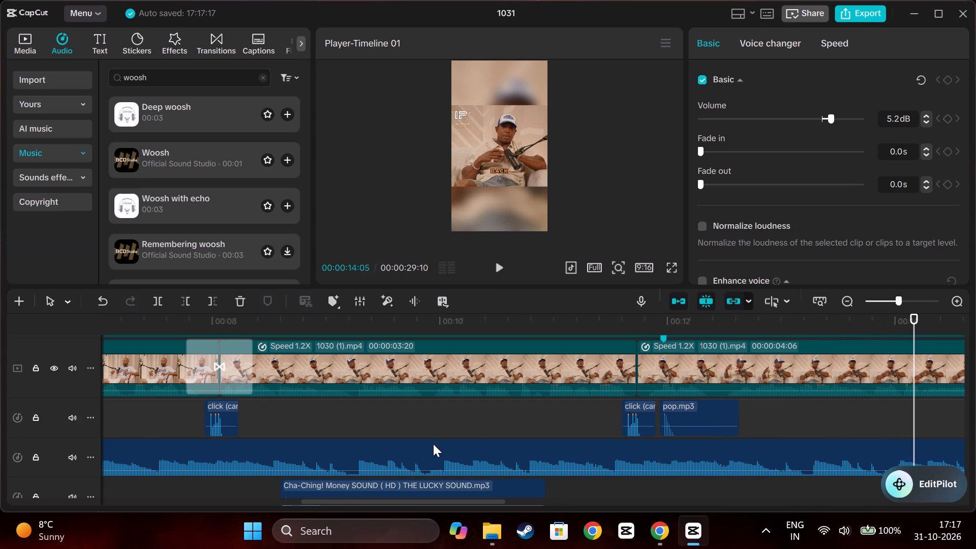
click(483, 434)
key(space)
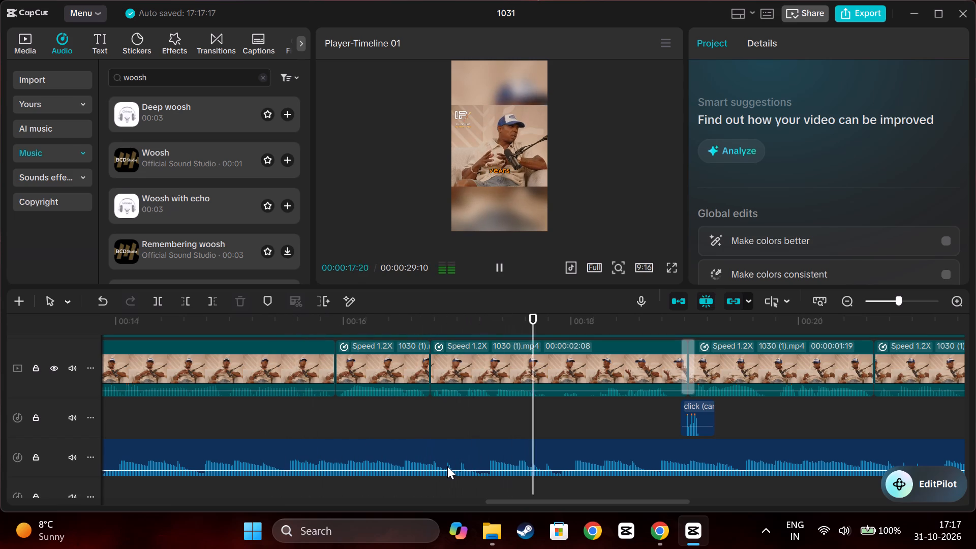
key(space)
Position the playhead frame by frame at the cut at 00:00:16:23, before the 00:00:02:08 clip.
key(Left)
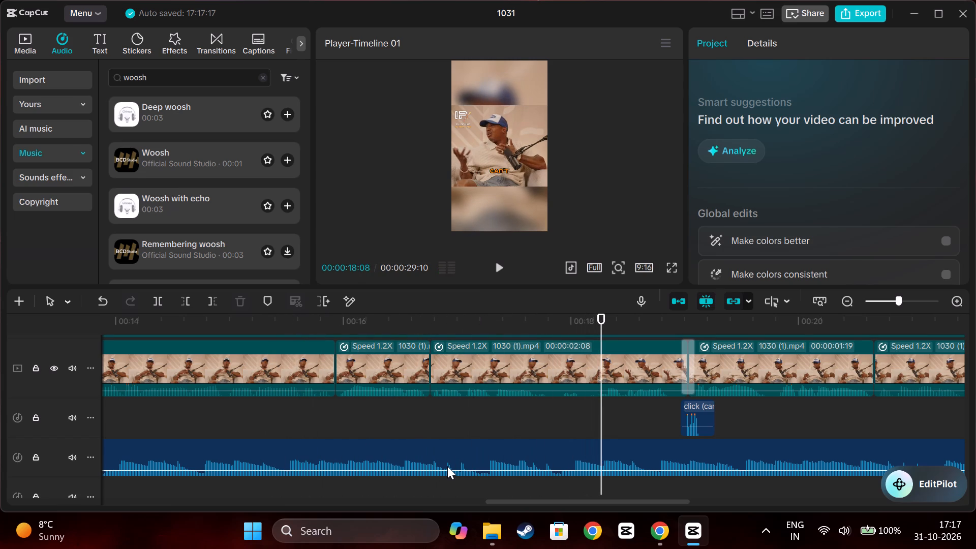
key(Left)
key(Left)
key(Left)
key(Left)
key(Left)
key(Left)
key(Left)
key(Left)
key(Left)
key(Left)
key(Left)
key(Left)
key(Left)
key(Left)
key(Left)
key(Left)
key(Left)
key(Left)
key(Left)
key(Left)
key(Left)
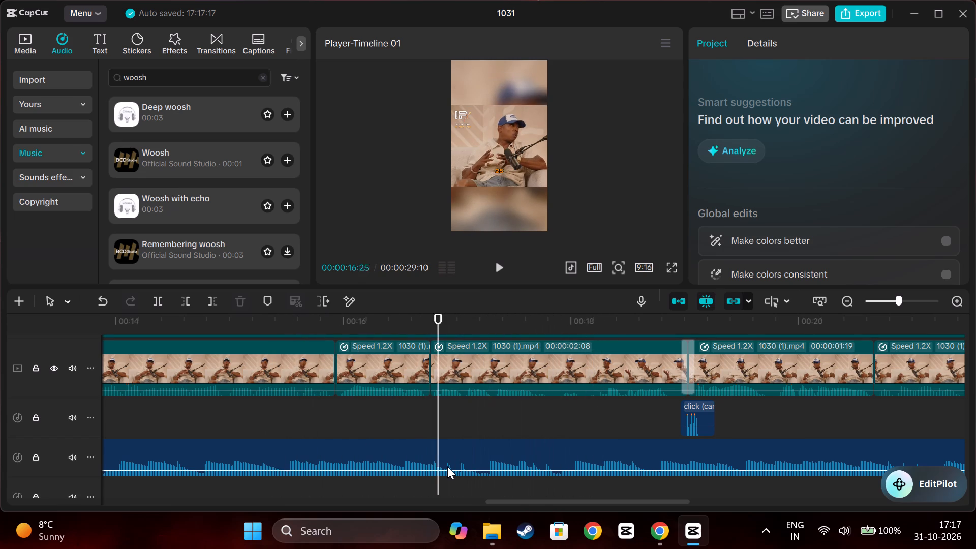
key(Right)
key(Right)
key(Right)
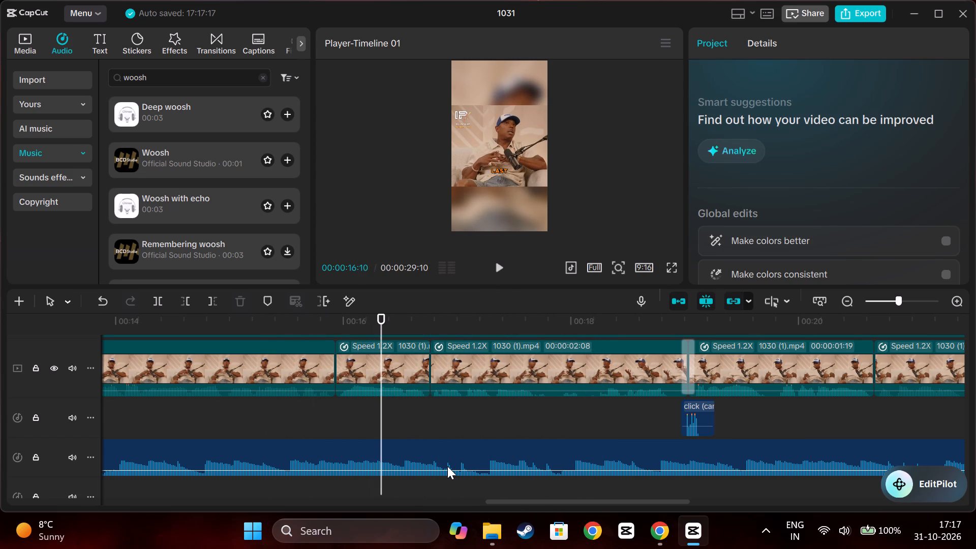
key(Right)
key(Right)
key(Right)
key(Right)
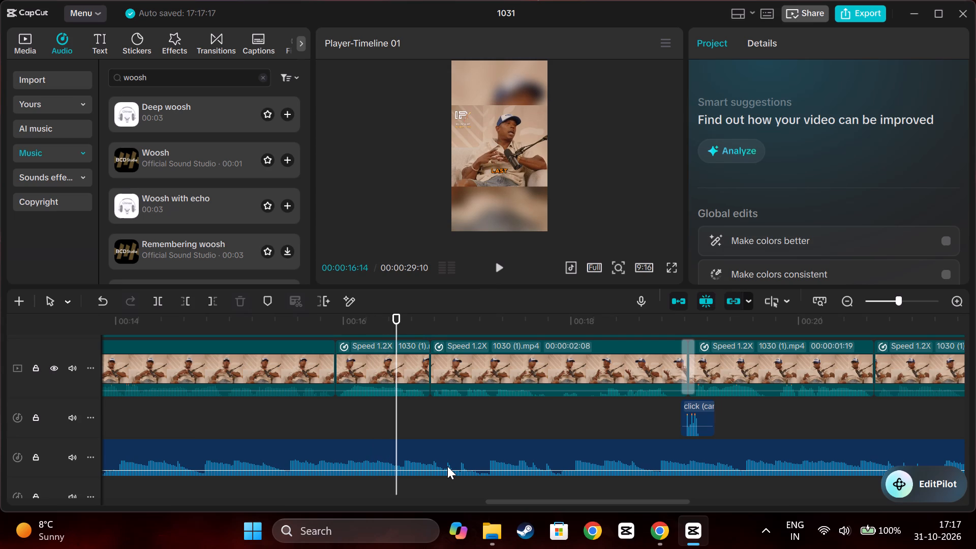
key(Right)
key(Right)
key(Right)
key(Right)
key(Right)
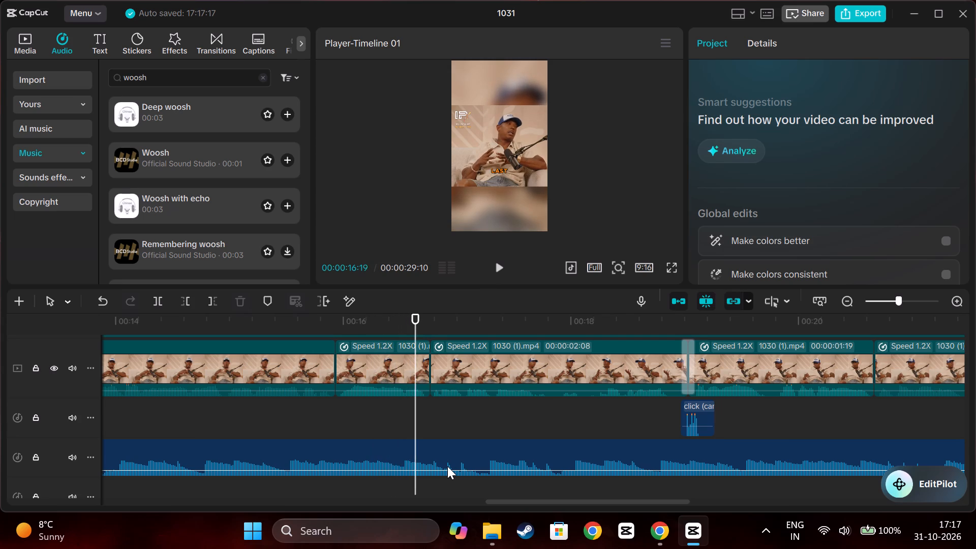
key(Right)
key(Right)
key(Right)
key(Right)
key(Right)
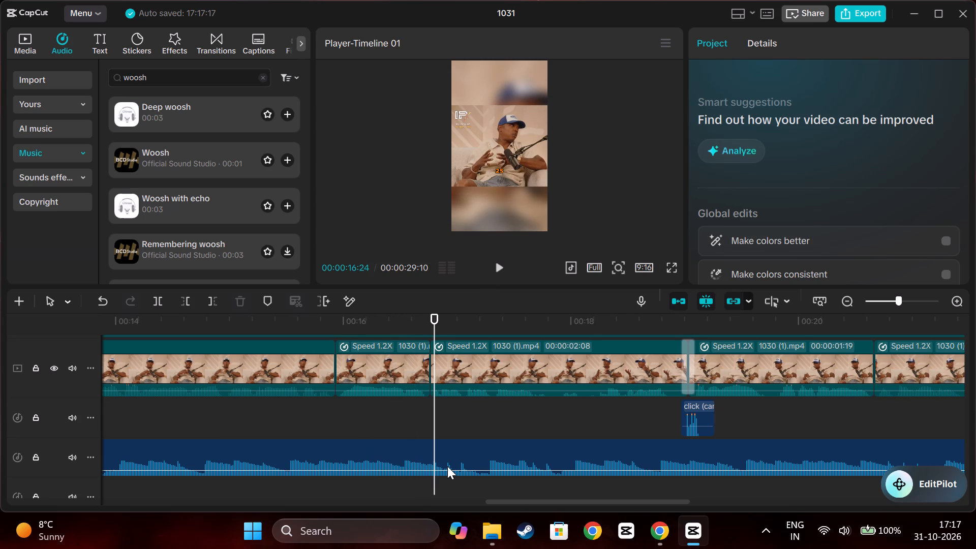
key(Left)
key(Left)
key(Right)
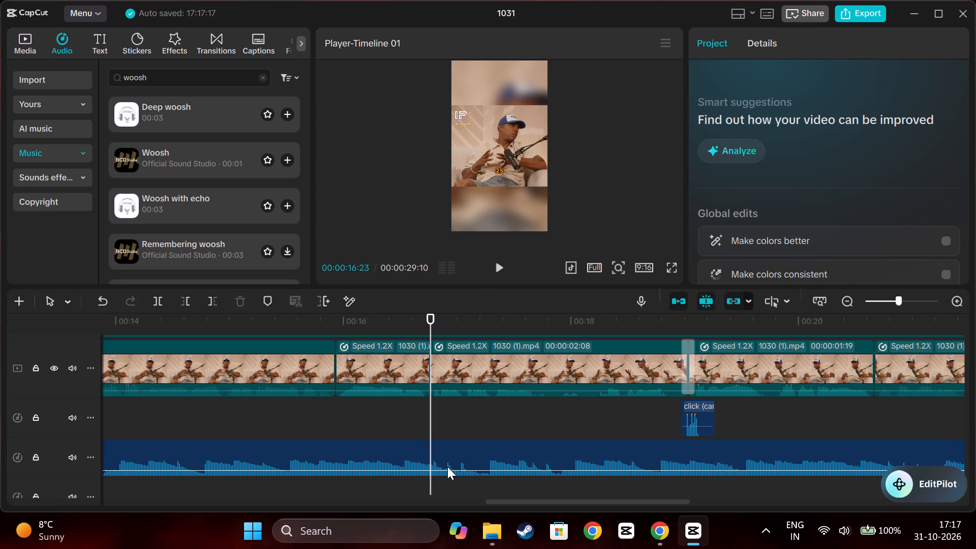
Switch to File Explorer and audition the error, klonk and metal gear sounds in drive D's sfx memes folder, browsing the rest.
click(489, 536)
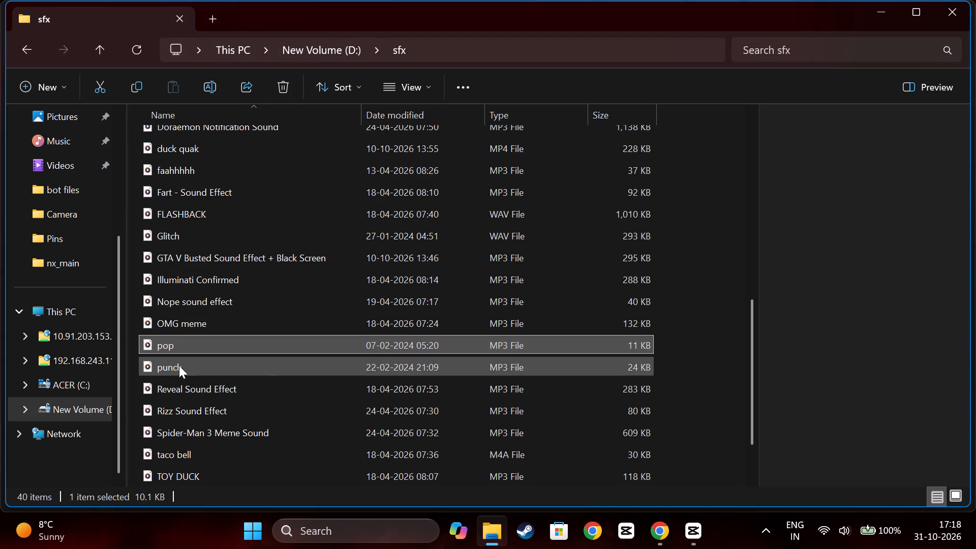
click(300, 51)
double_click(361, 432)
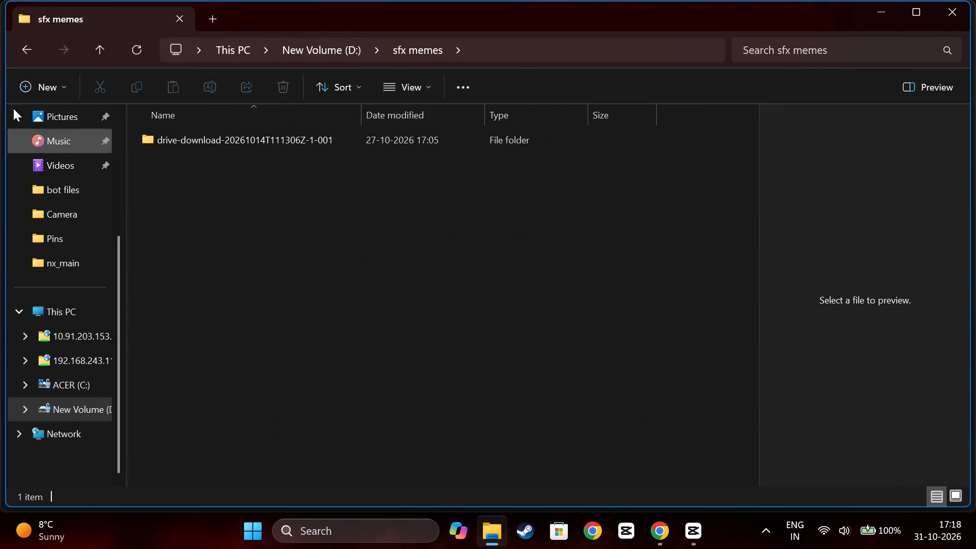
double_click(160, 140)
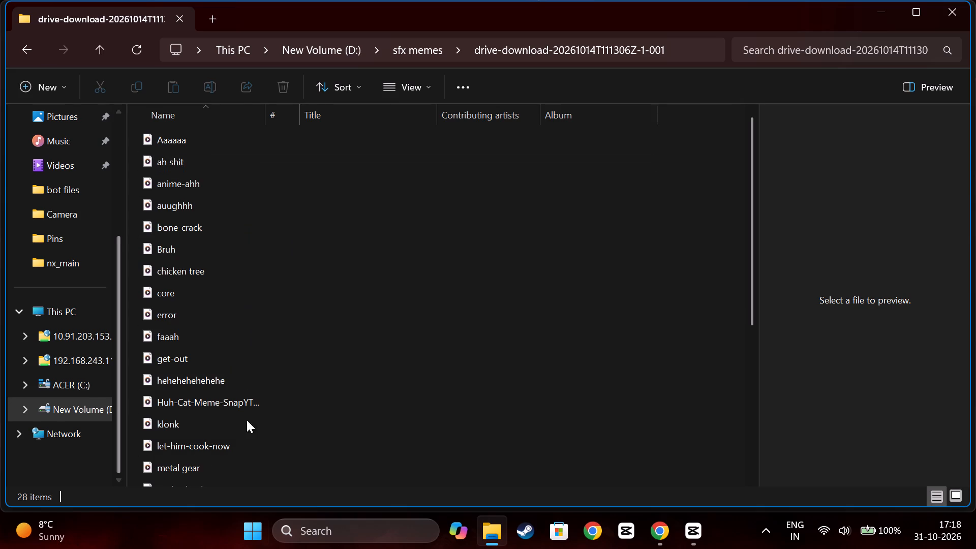
double_click(163, 311)
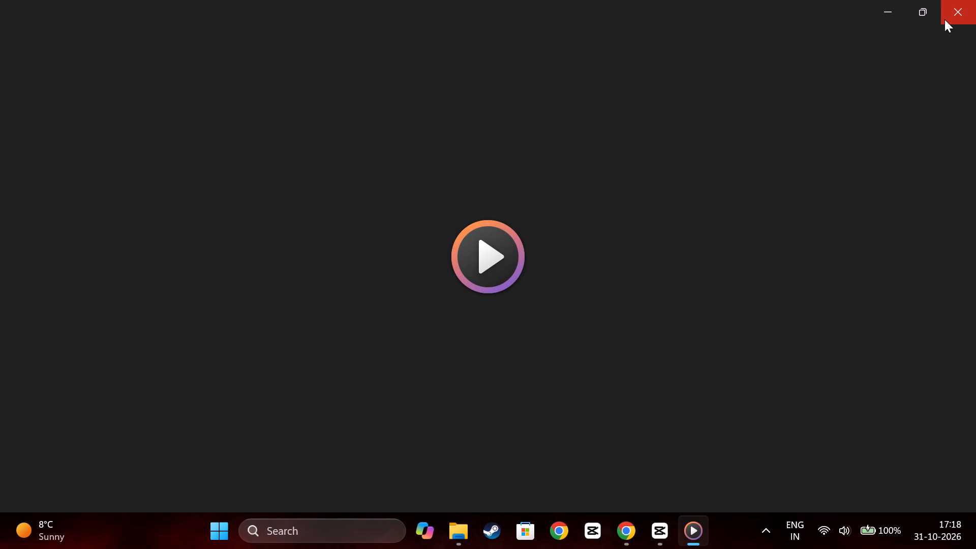
click(948, 16)
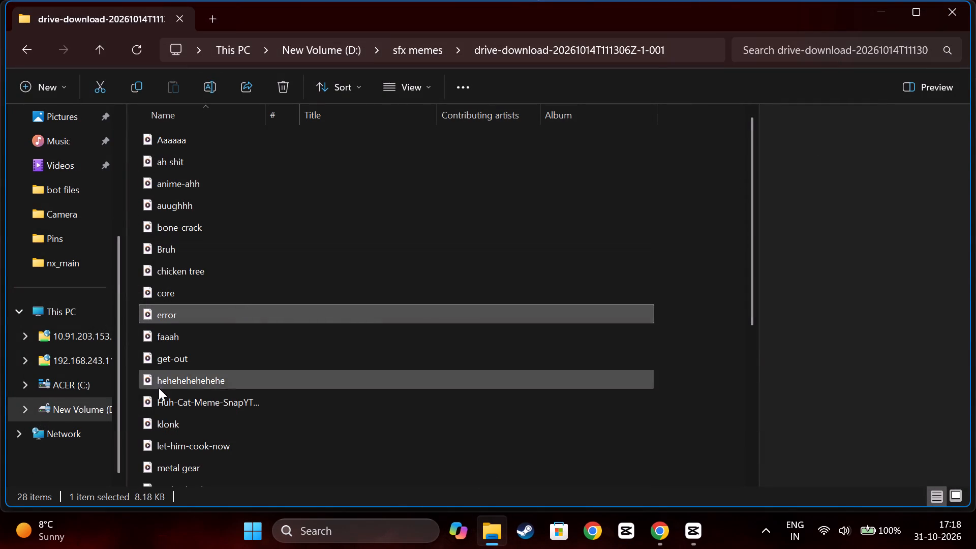
double_click(162, 423)
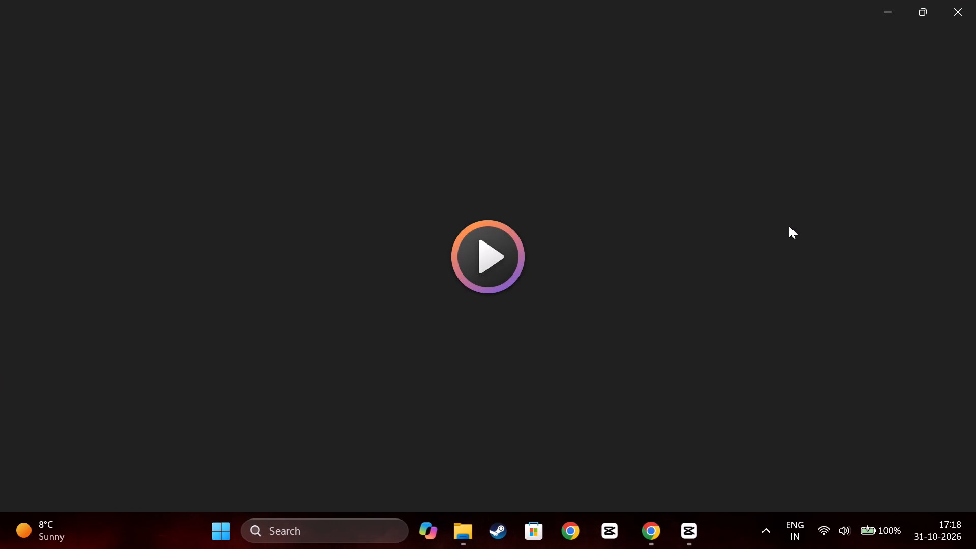
click(964, 11)
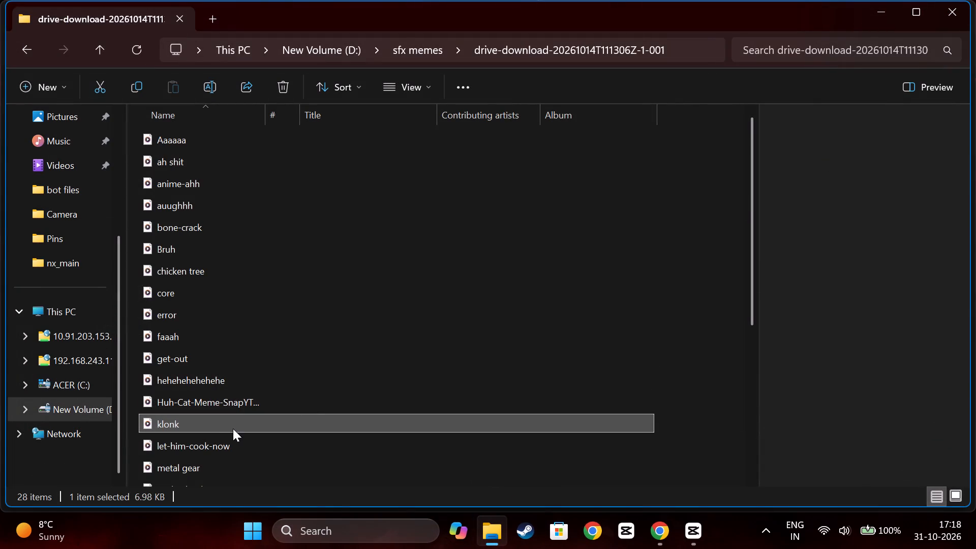
double_click(185, 465)
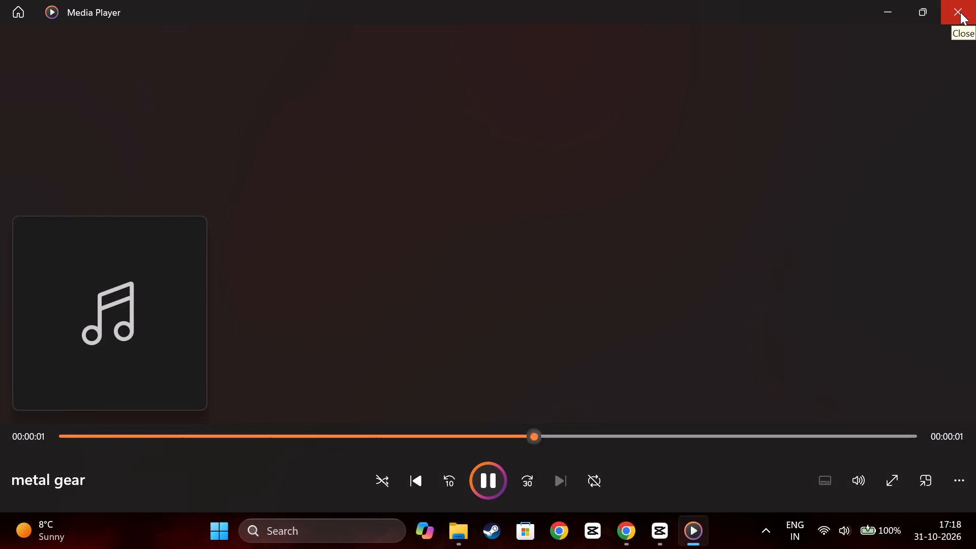
click(960, 12)
scroll(228, 415, down, 1)
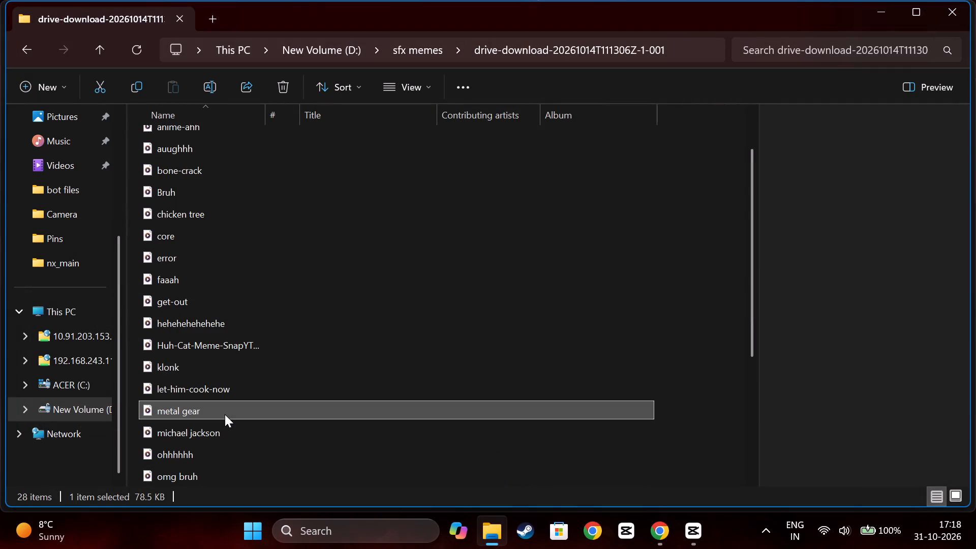
scroll(202, 415, down, 1)
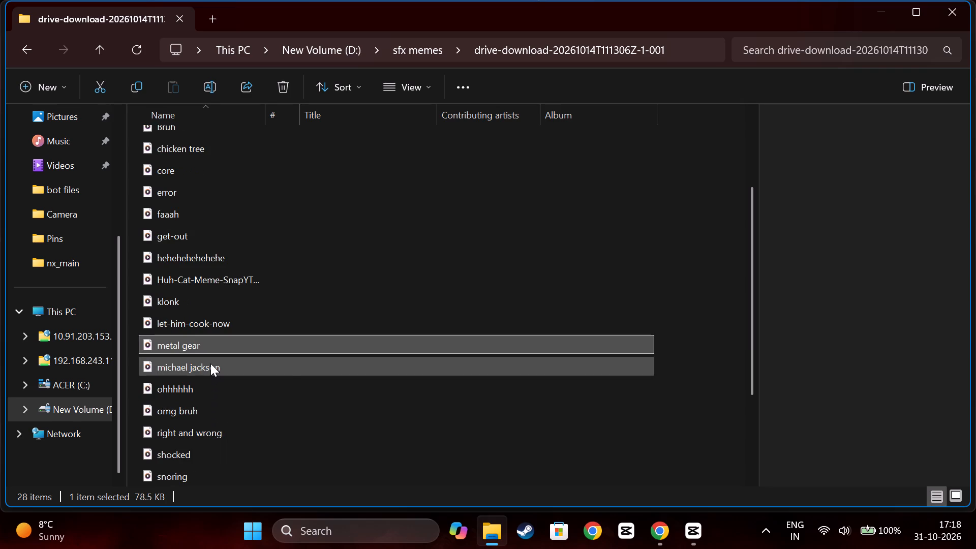
scroll(195, 388, down, 2)
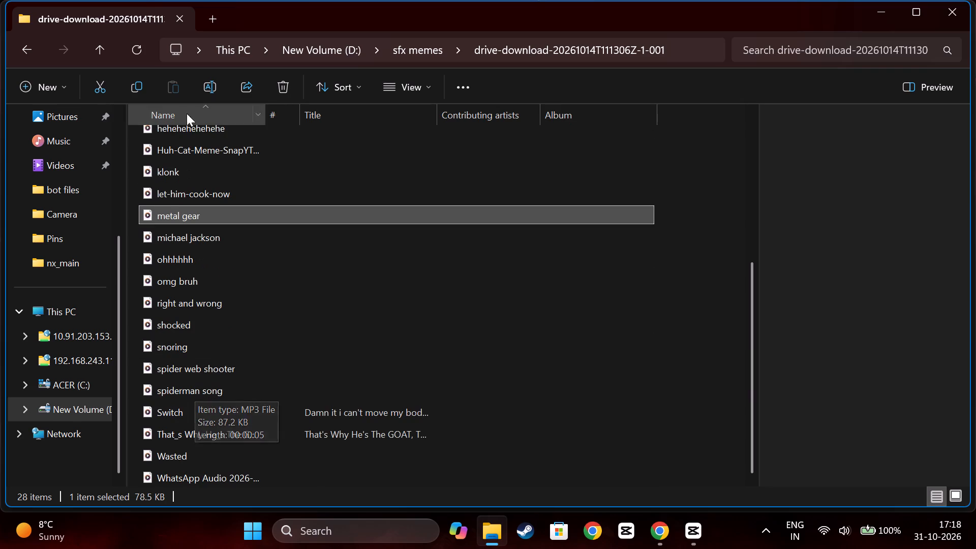
Audition Bamboo Hit in drive D's sfx folder and add it to CapCut's sound-effects track at the 00:00:16:23 cut.
click(342, 49)
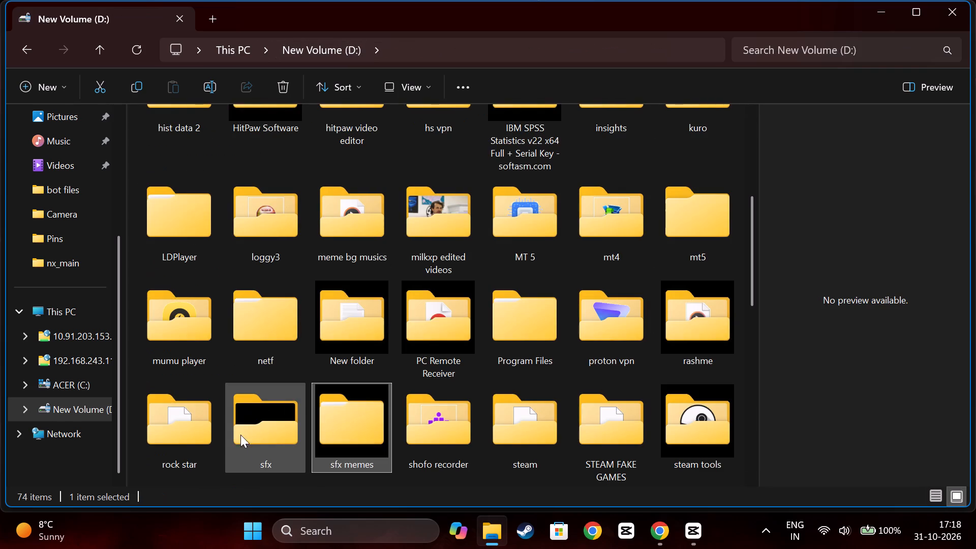
double_click(243, 427)
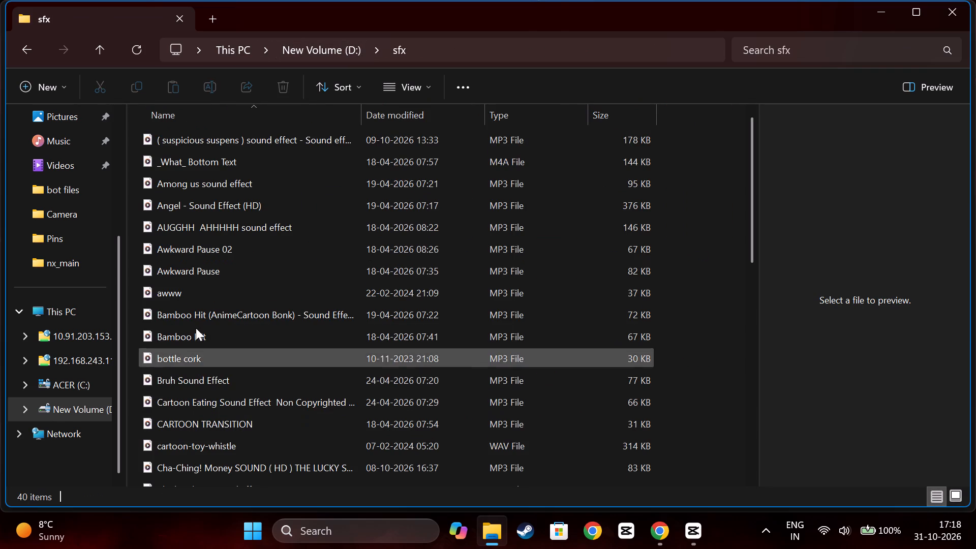
double_click(194, 337)
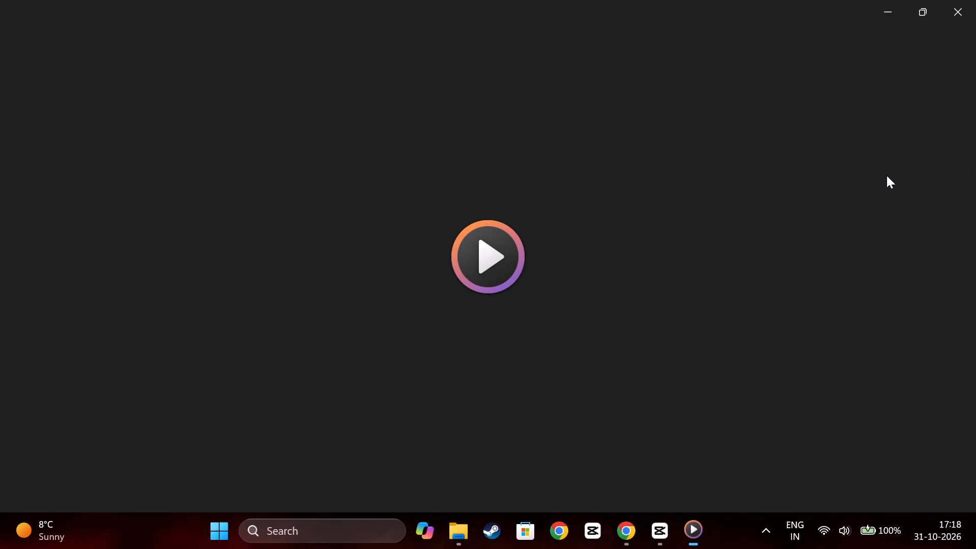
click(957, 14)
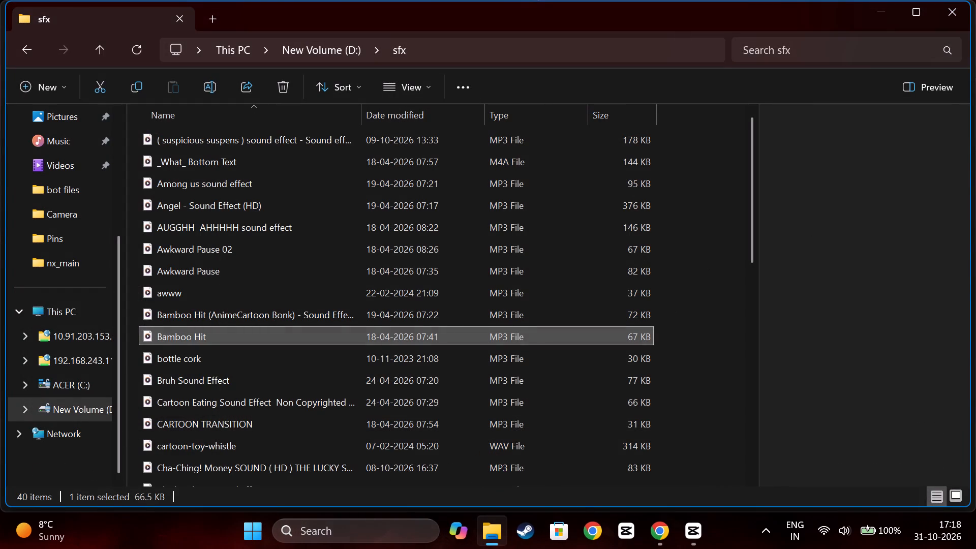
drag(159, 334, 686, 523)
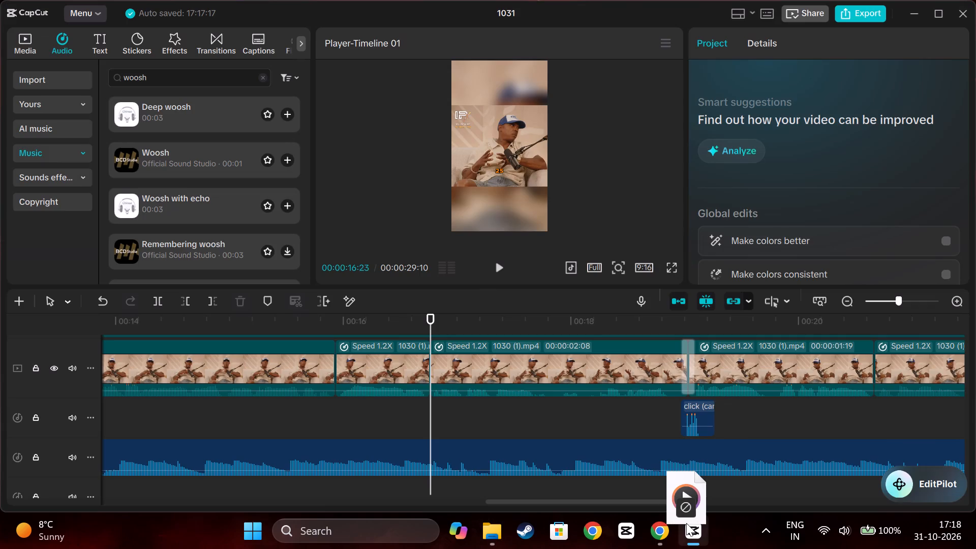
drag(686, 523, 431, 404)
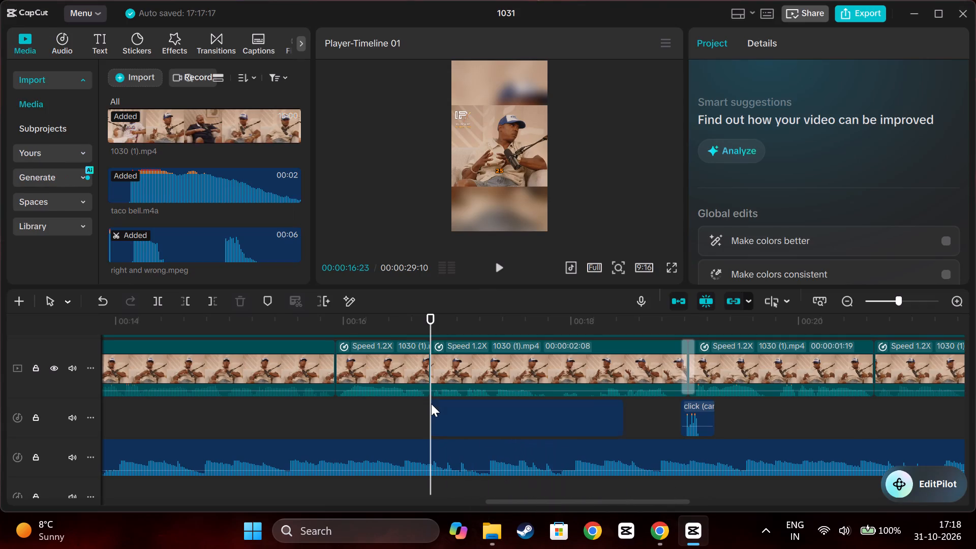
Trim the silent start off the Bamboo Hit clip and move the clip back to the cut at 00:00:16:23.
drag(429, 422, 548, 442)
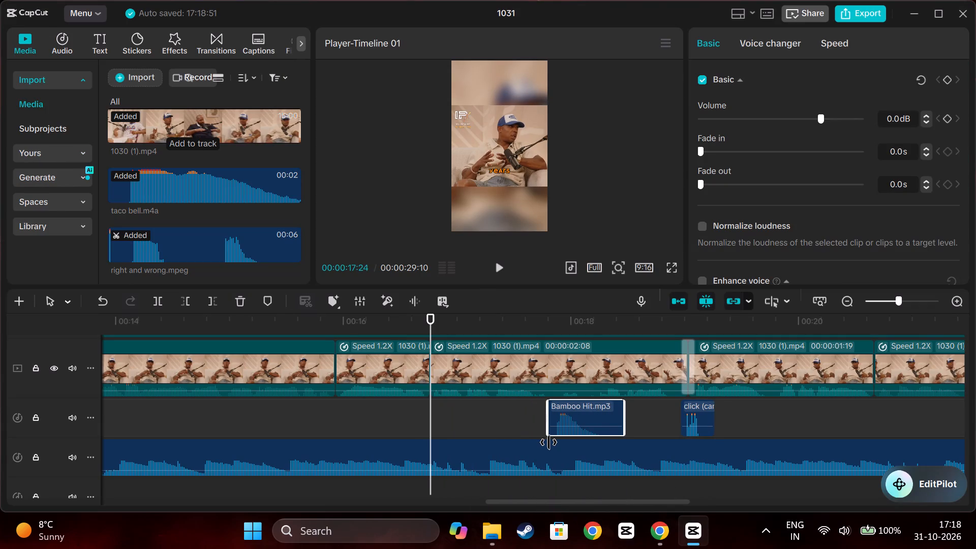
drag(548, 442, 556, 442)
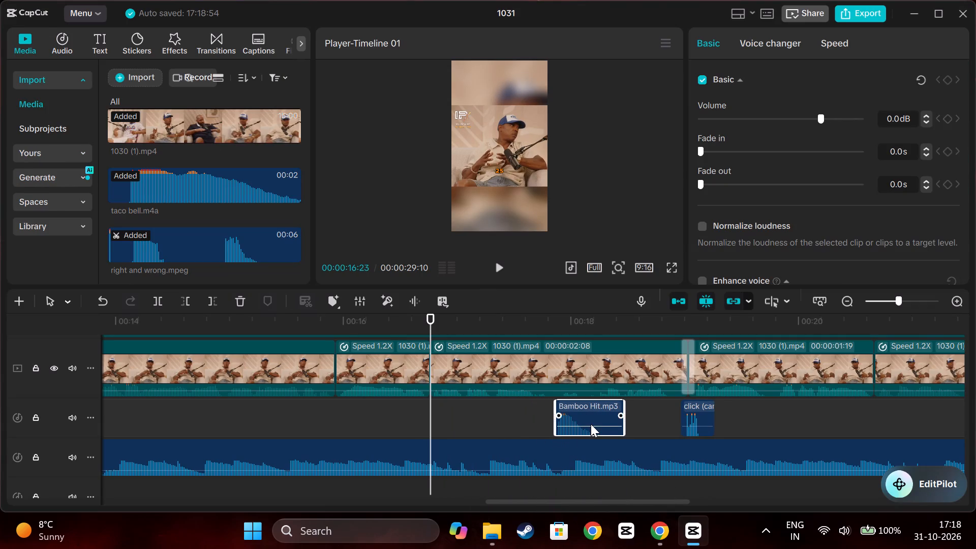
drag(591, 412, 465, 417)
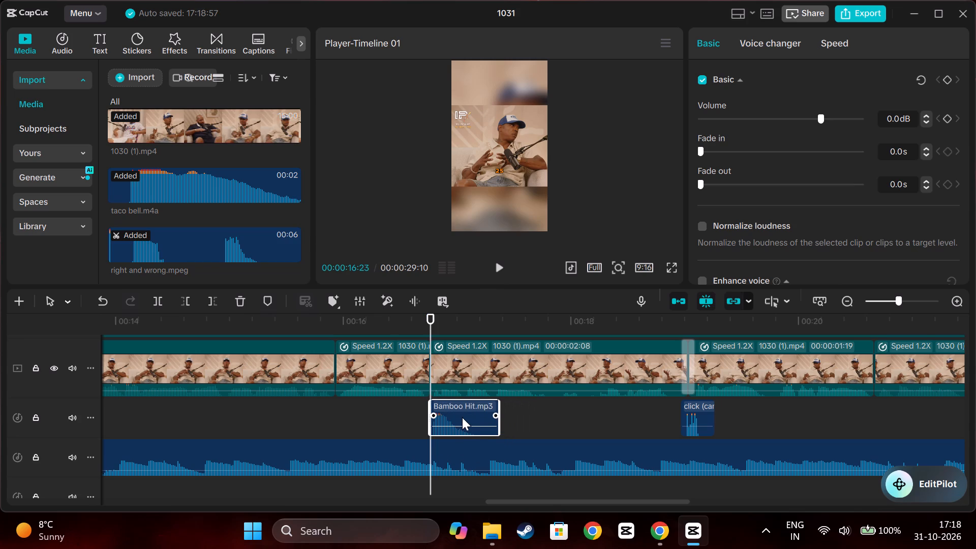
Play from just before the Bamboo Hit clip to about 00:00:22:02, replaying part of it, to check the new sound effect.
click(306, 424)
key(space)
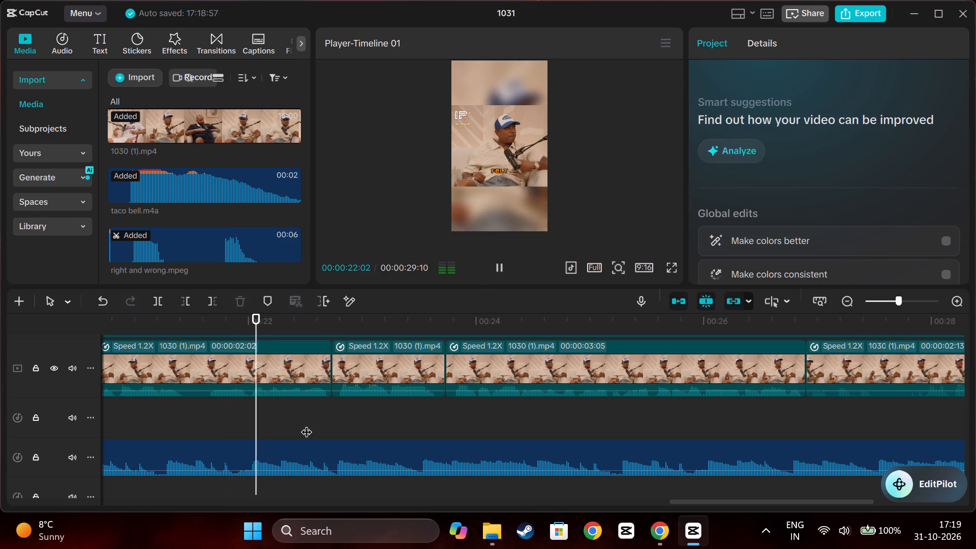
key(space)
key(Left)
key(Left)
key(Left)
key(Left)
key(Left)
key(Left)
key(Left)
key(Left)
key(Left)
key(Left)
key(Left)
key(Left)
key(Left)
key(Left)
key(Left)
key(Left)
key(Left)
key(Left)
key(Left)
key(Left)
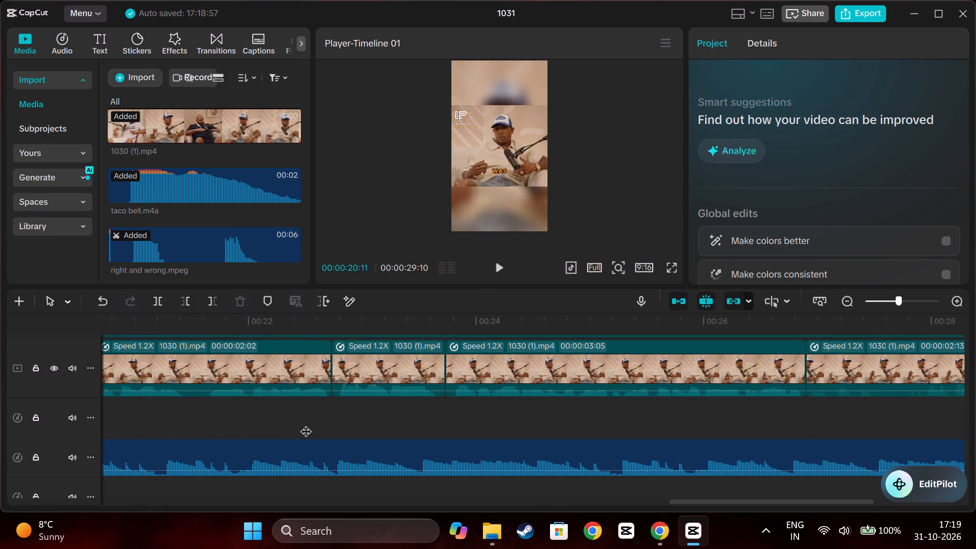
scroll(306, 423, left, 1)
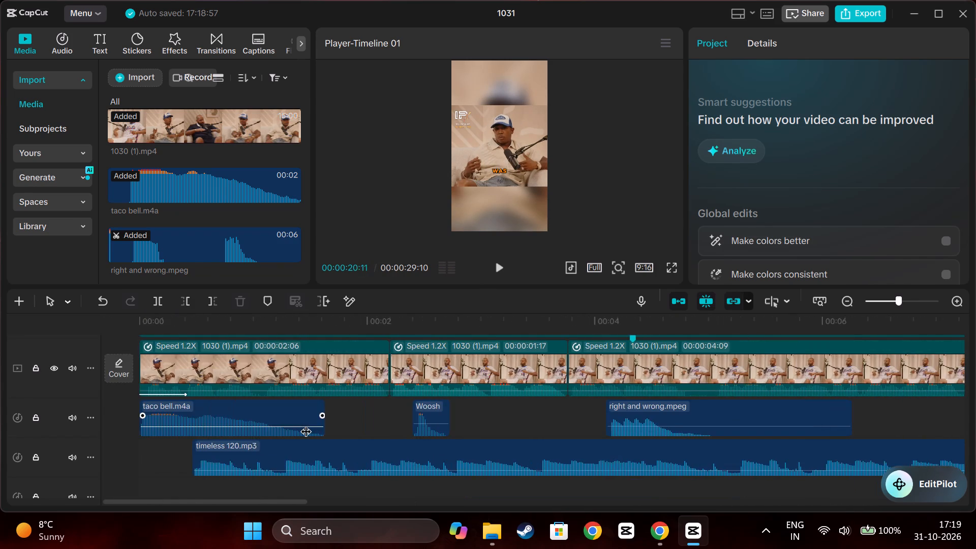
scroll(306, 423, left, 2)
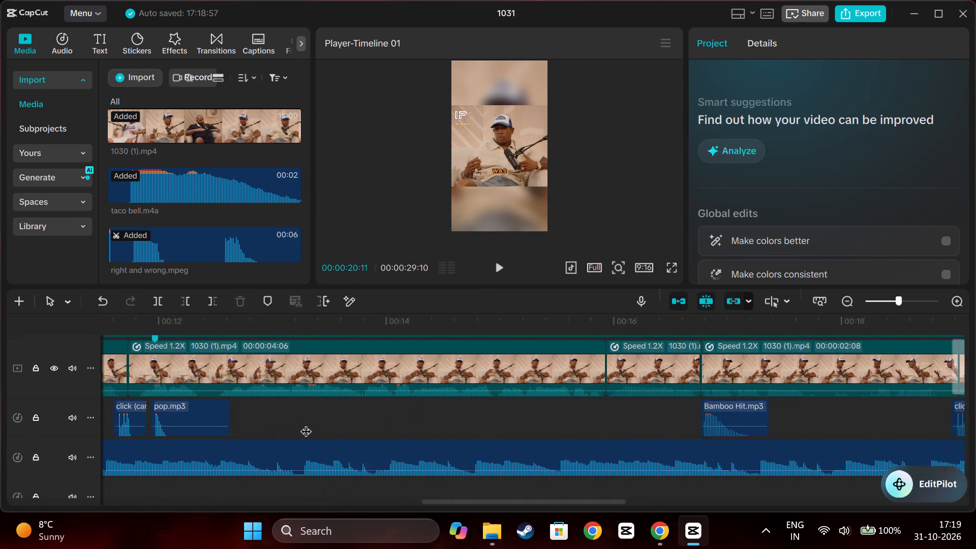
scroll(306, 423, left, 2)
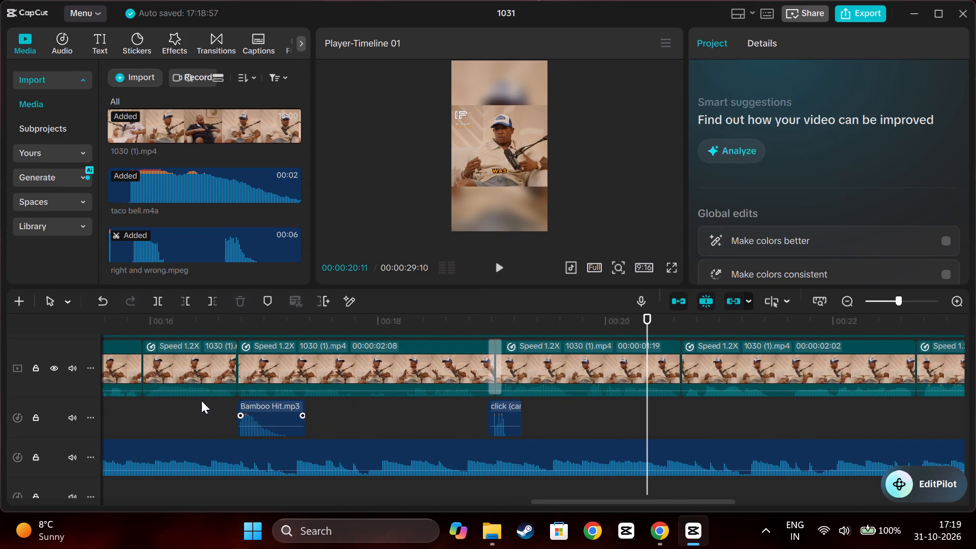
click(215, 434)
key(space)
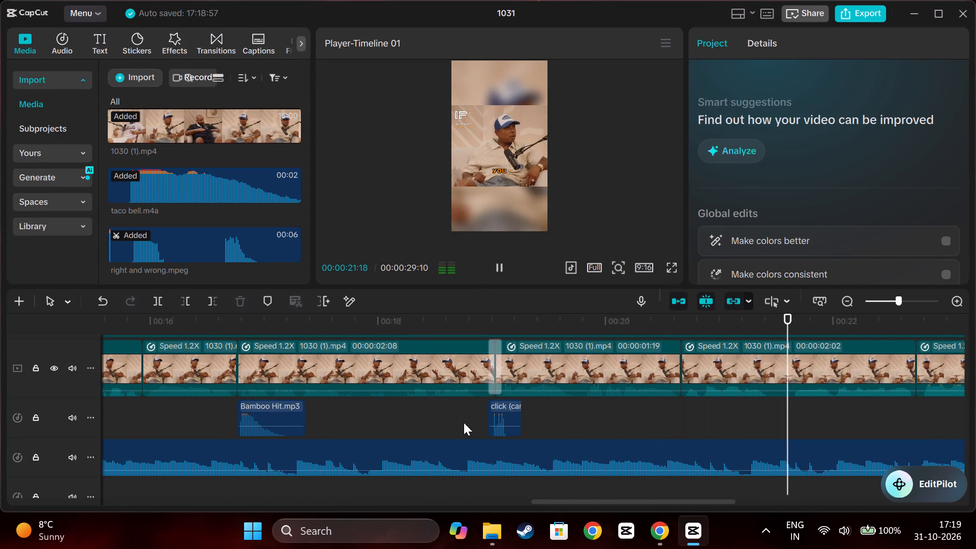
key(space)
Replay short passages around the cut before the 00:00:02:02 clip to judge the timing for a sound effect.
click(677, 406)
key(space)
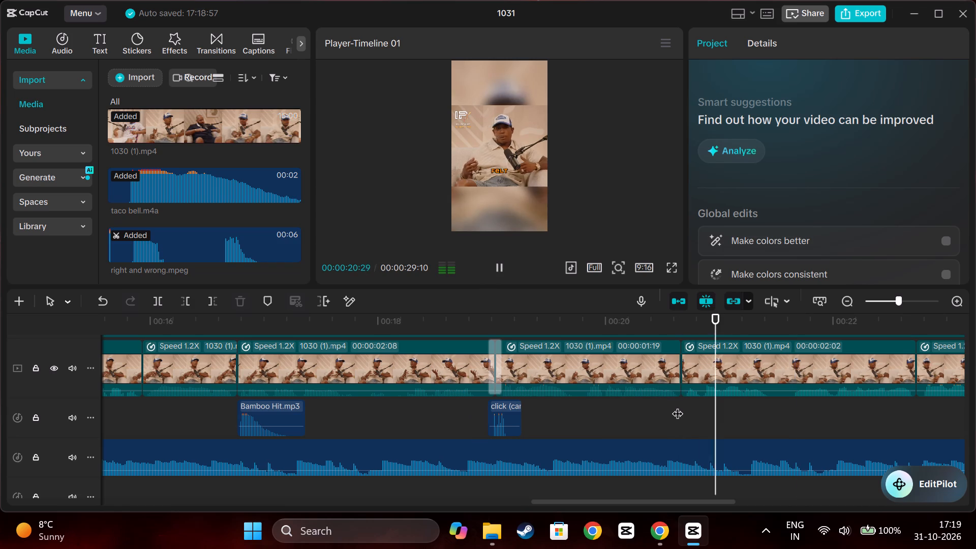
key(space)
click(651, 416)
key(space)
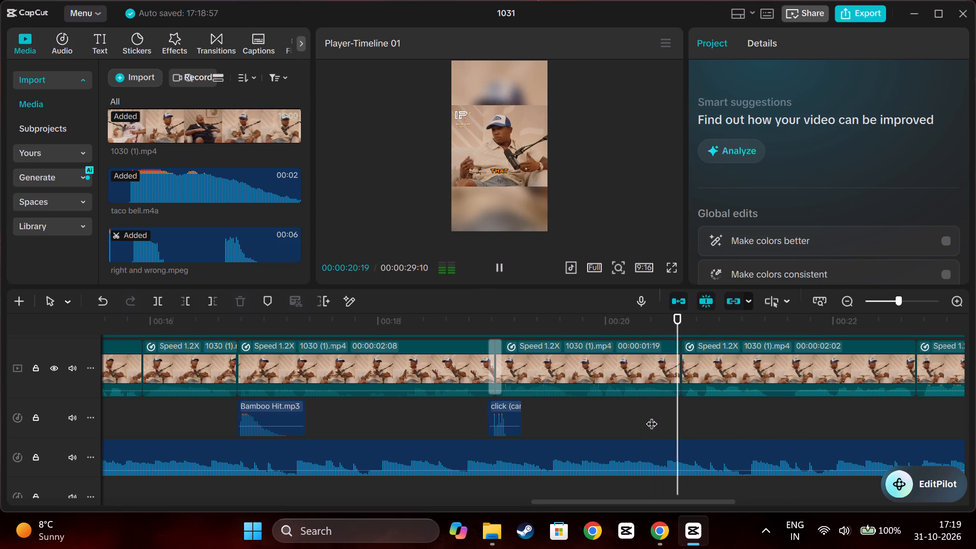
key(space)
click(656, 413)
key(space)
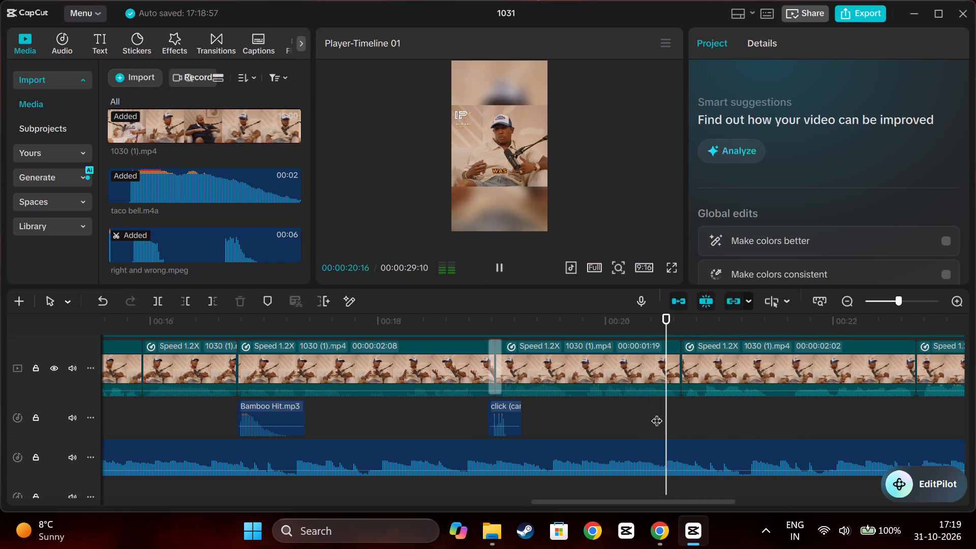
key(space)
Position the playhead frame by frame at 00:00:20:21, at the start of the 00:00:02:02 clip.
click(675, 407)
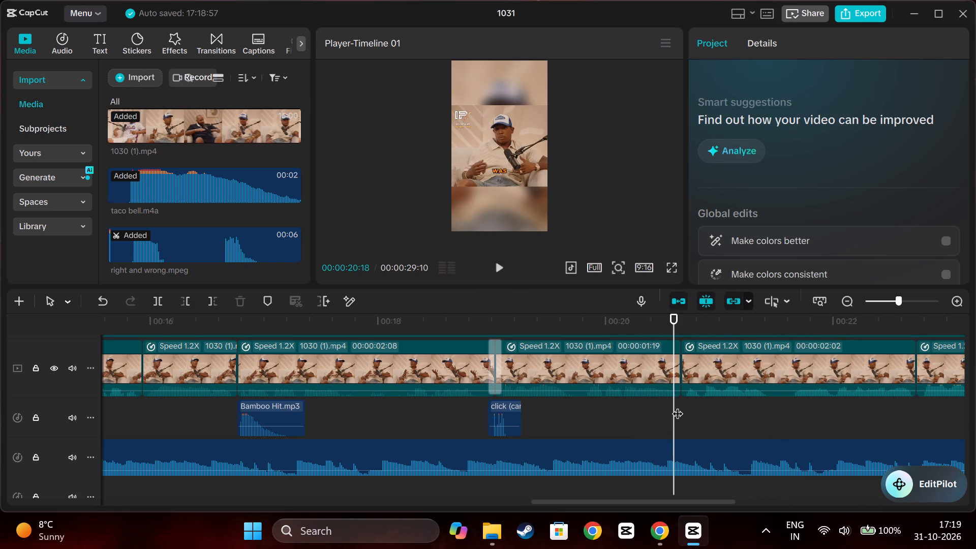
click(677, 406)
key(Right)
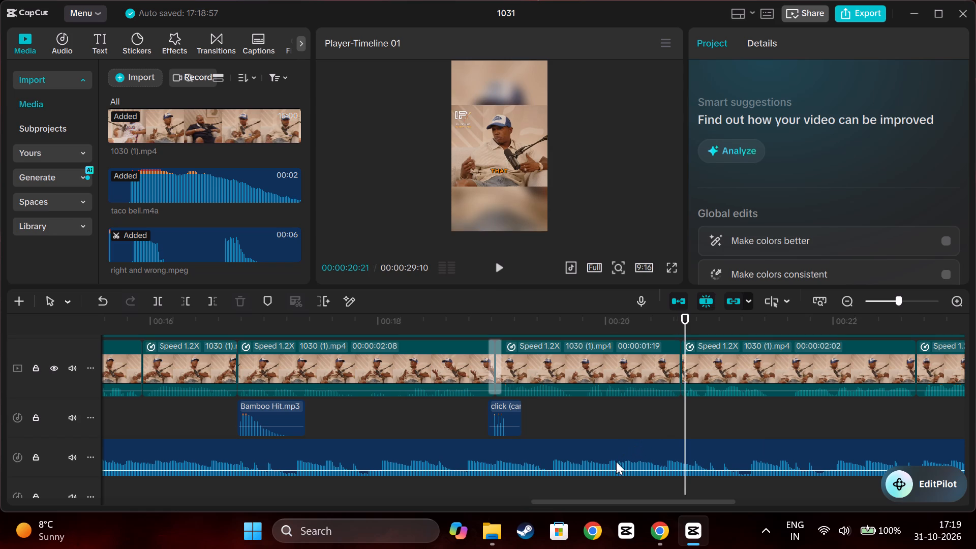
key(Right)
key(Right)
key(Right)
key(Right)
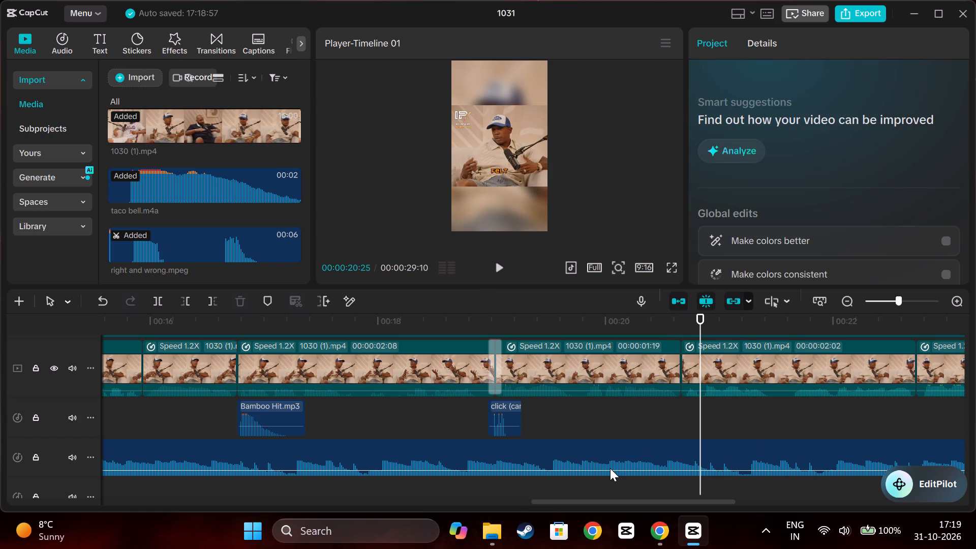
key(Left)
key(Left)
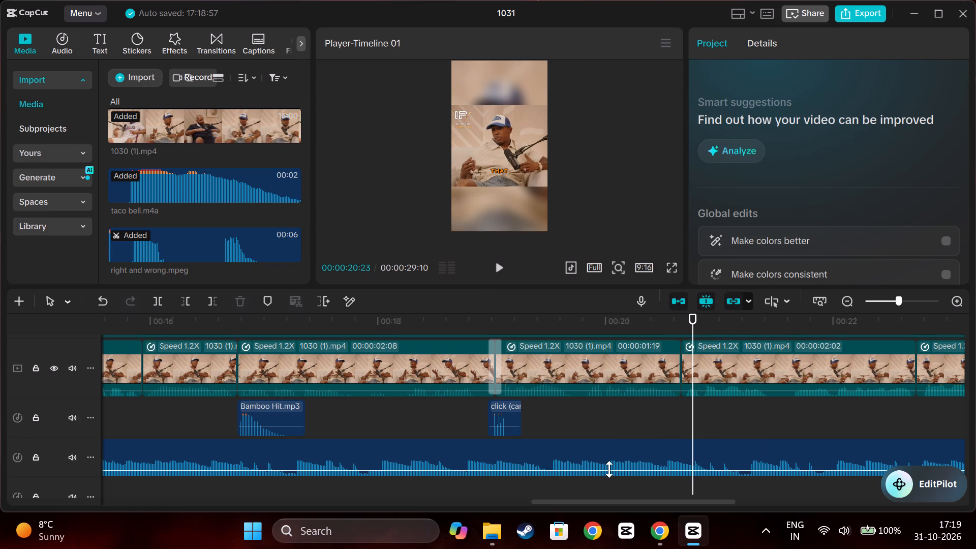
key(Left)
key(Left)
key(Right)
key(Left)
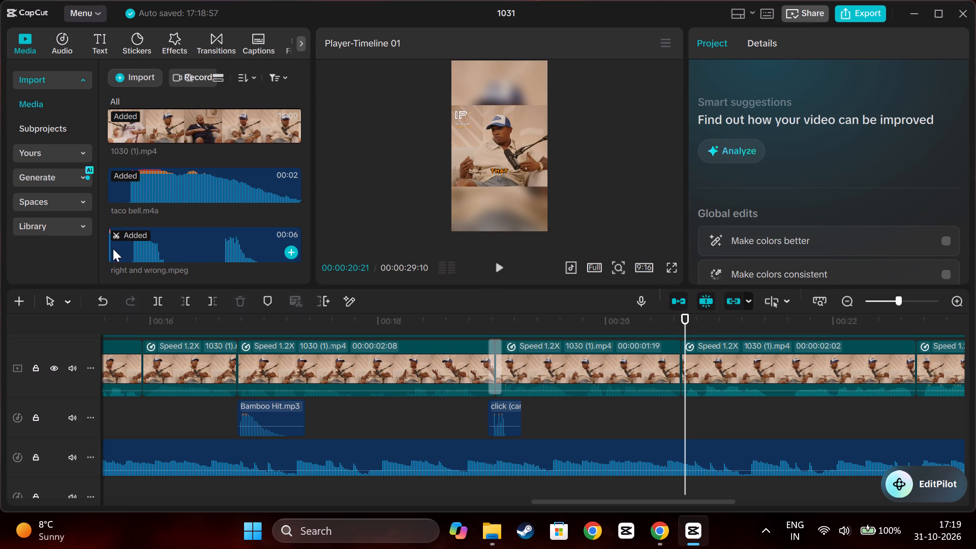
drag(110, 250, 161, 251)
Add the second sound of right and wrong.mpeg to the sound-effects track at 00:00:20:21 and trim off its quiet tail.
click(115, 237)
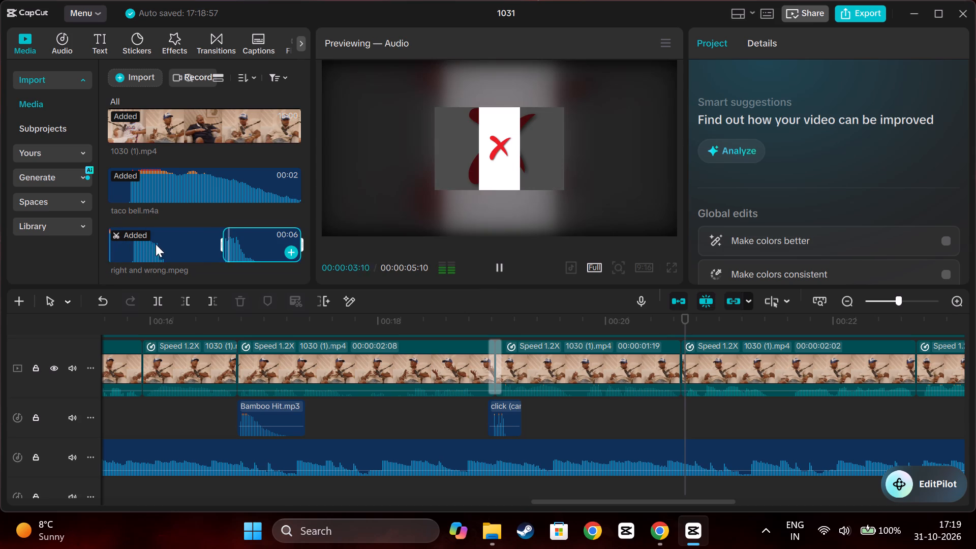
drag(254, 241, 683, 399)
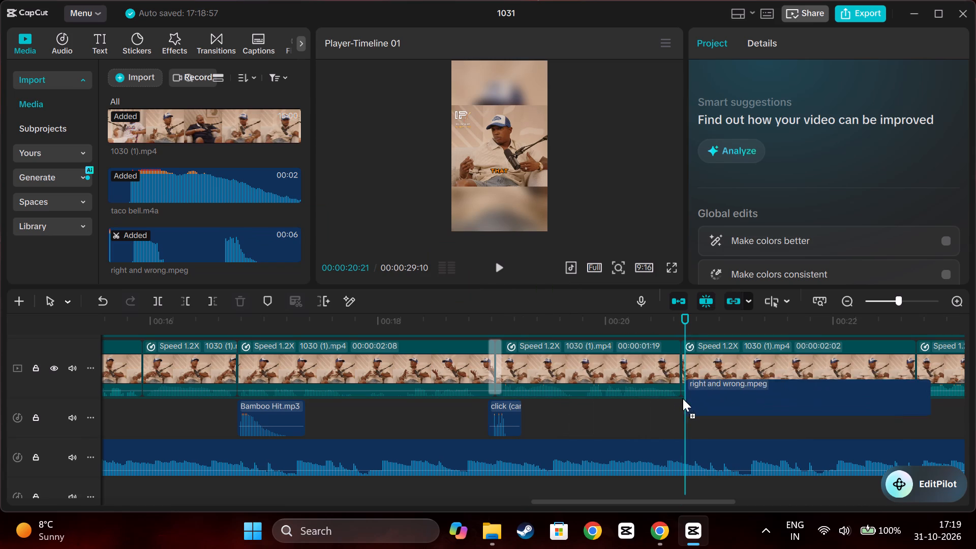
drag(683, 399, 682, 408)
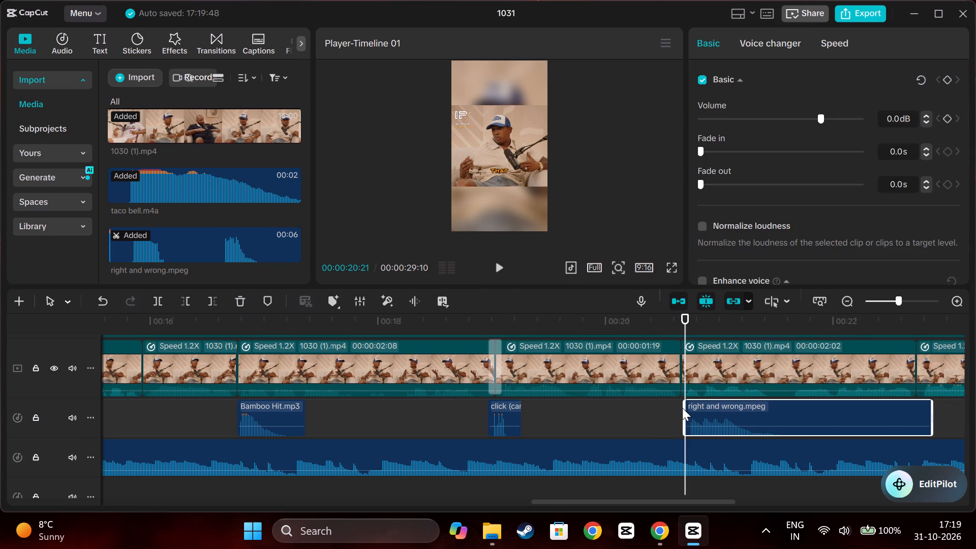
drag(932, 426, 878, 433)
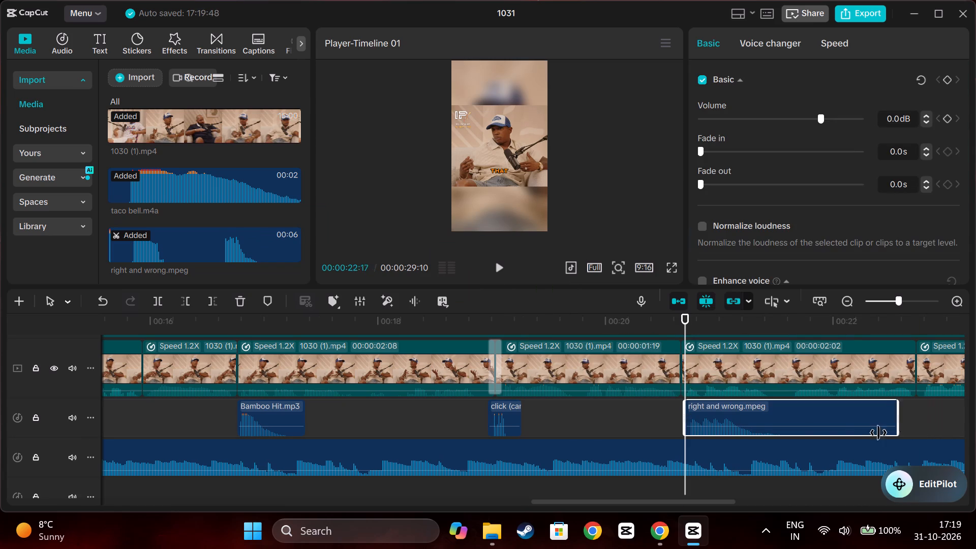
drag(878, 433, 762, 440)
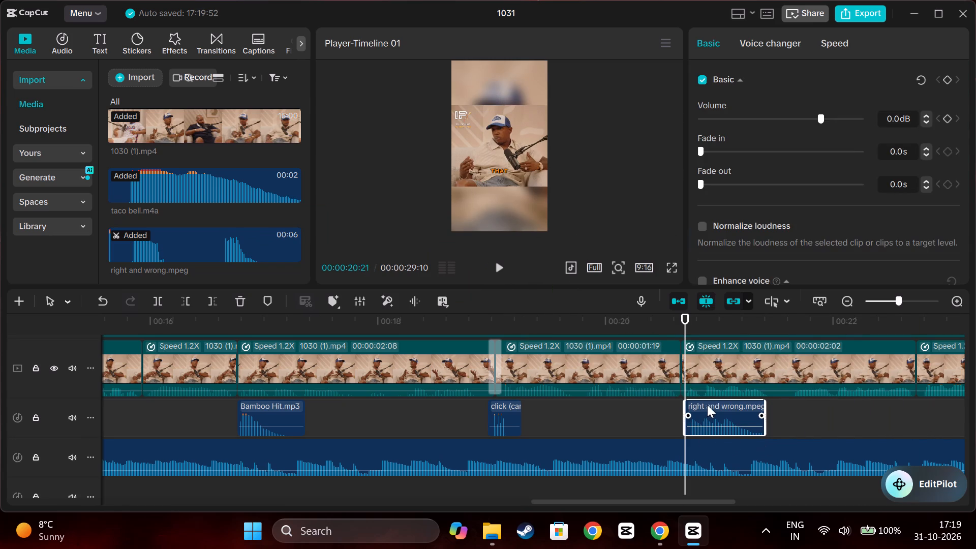
Nudge the new right and wrong.mpeg clip slightly earlier around the cut before the 00:00:02:02 clip, replaying it to judge the timing.
drag(709, 408, 704, 409)
drag(704, 409, 702, 406)
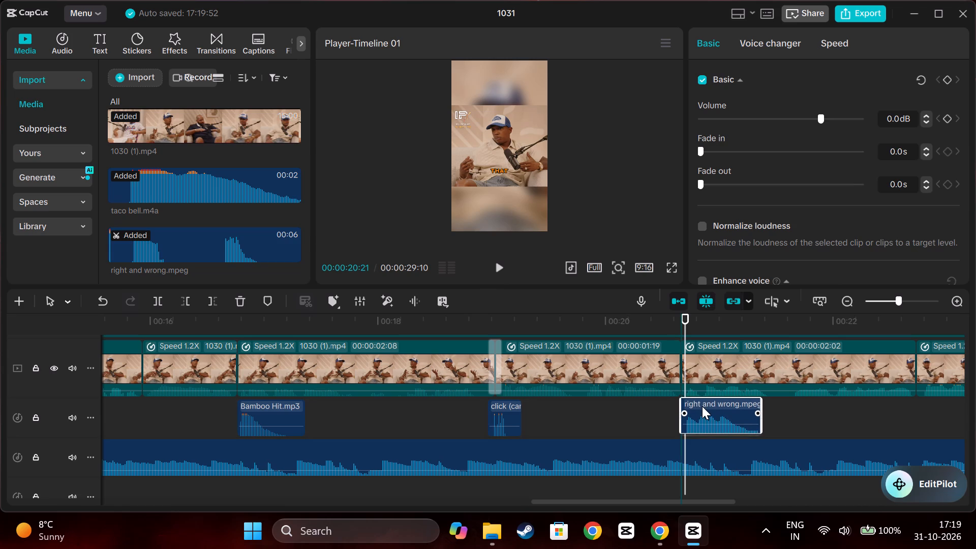
click(645, 413)
key(space)
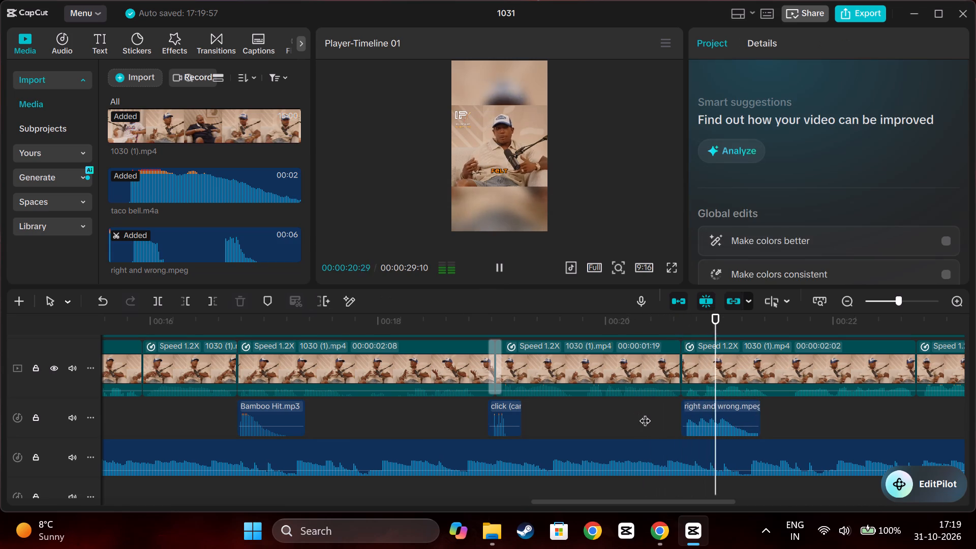
key(space)
ctrl+scroll(715, 408, up, 8)
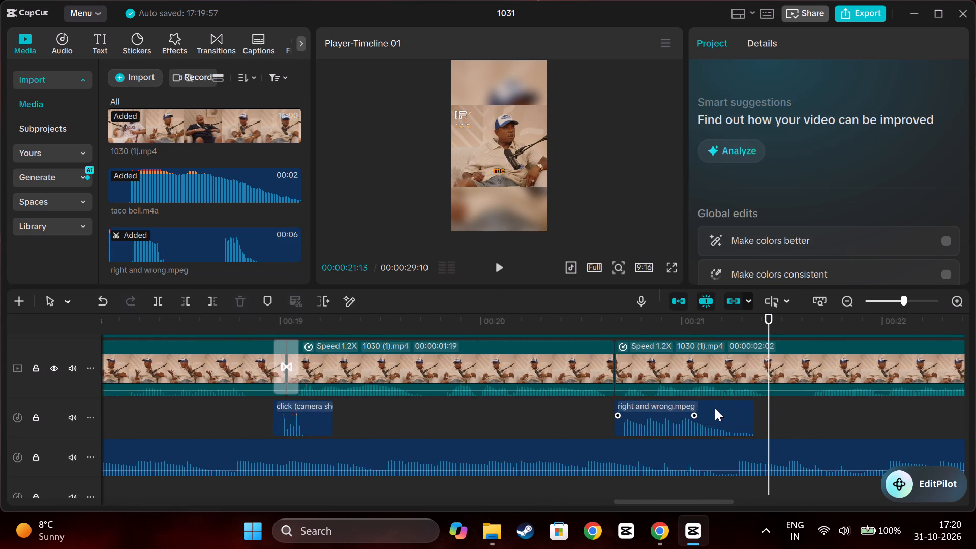
ctrl+scroll(713, 408, up, 5)
drag(598, 403, 587, 403)
click(466, 409)
key(space)
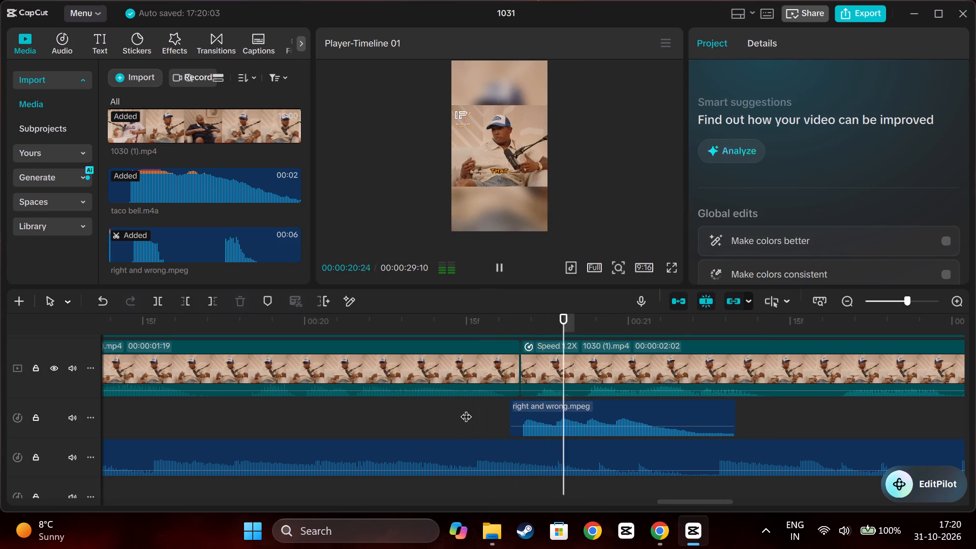
key(space)
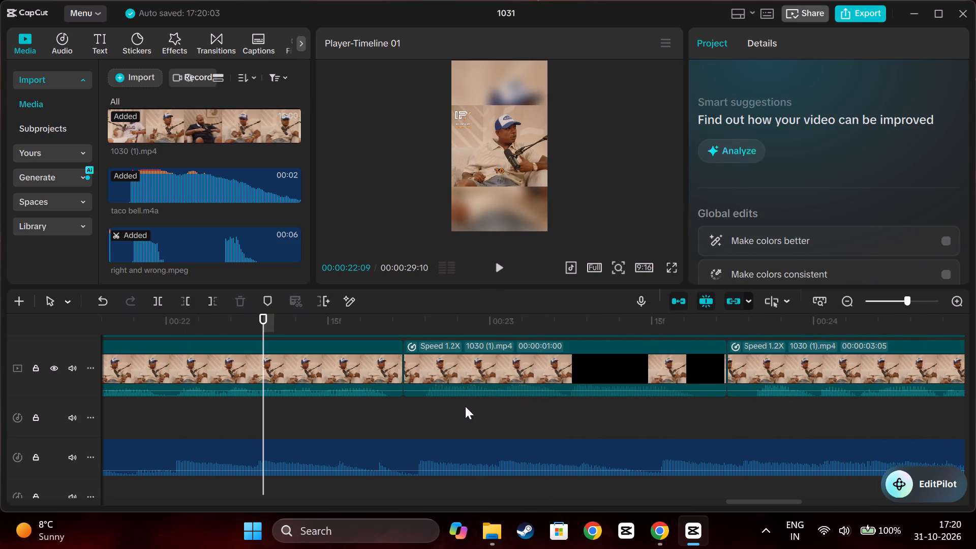
Play the rest of the video from 00:00:22:09 and replay the start of the last clip to look for another sound-effect spot.
ctrl+scroll(558, 407, down, 12)
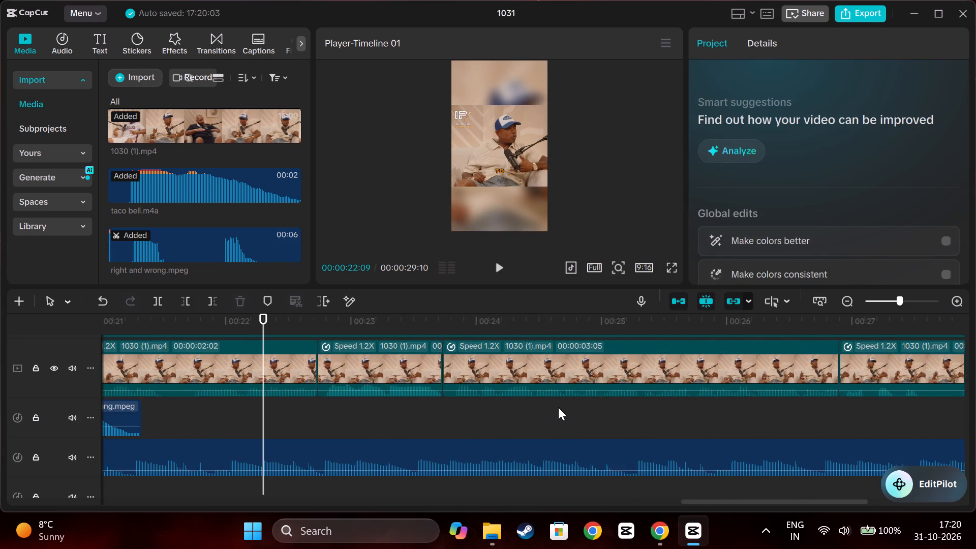
ctrl+scroll(558, 407, down, 4)
key(space)
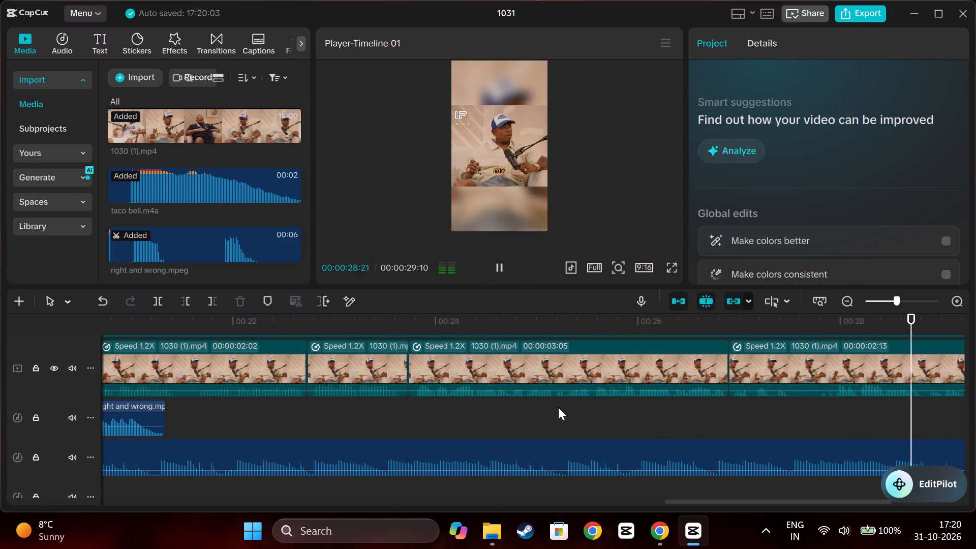
key(space)
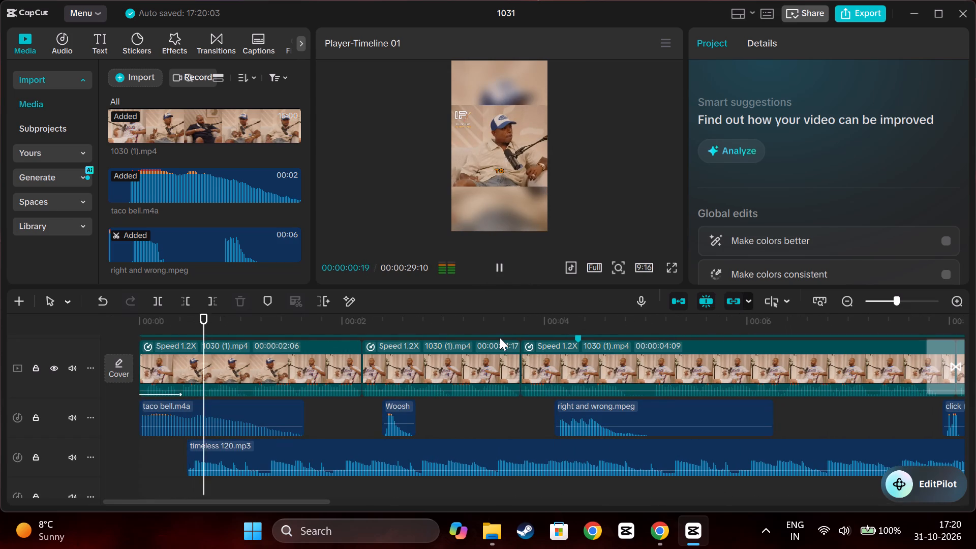
key(space)
scroll(501, 334, left, 18)
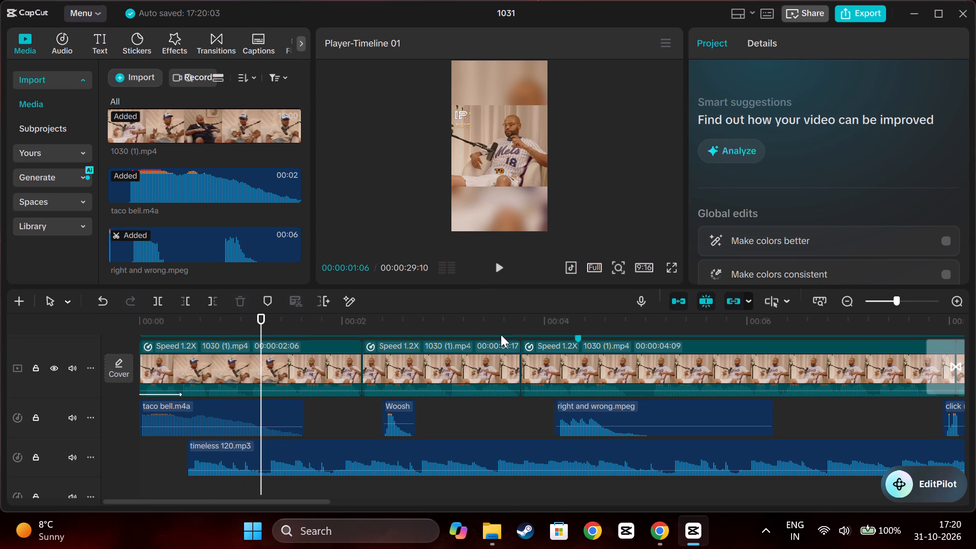
scroll(501, 334, left, 2)
scroll(864, 368, left, 11)
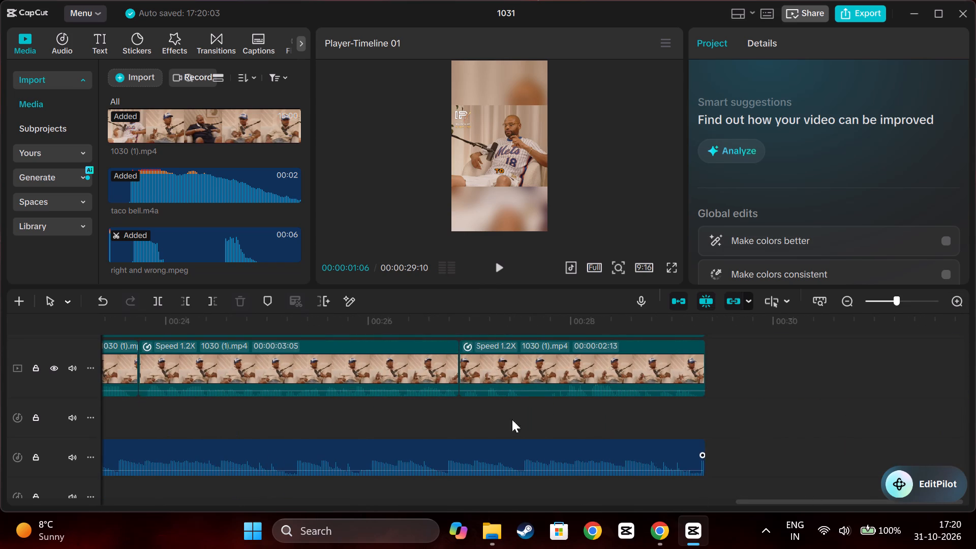
click(447, 410)
key(space)
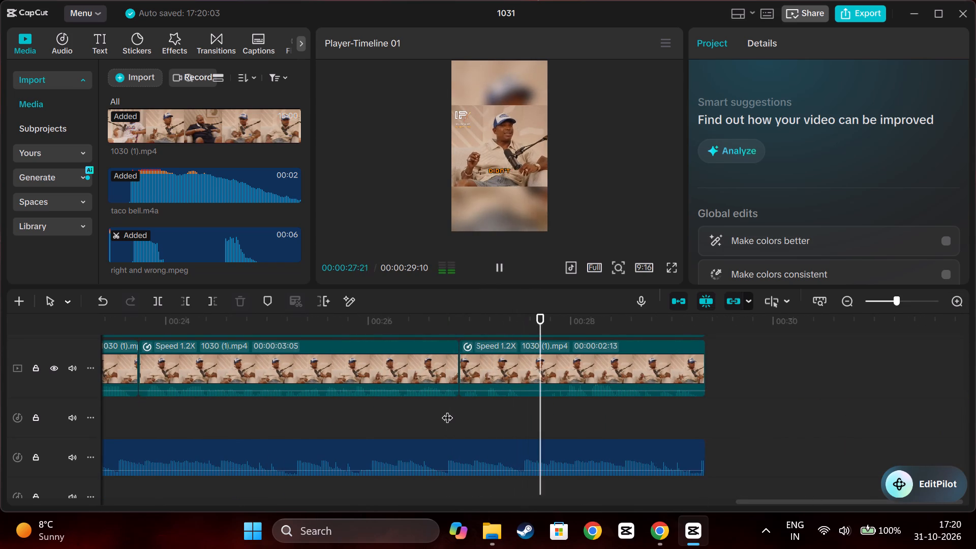
key(space)
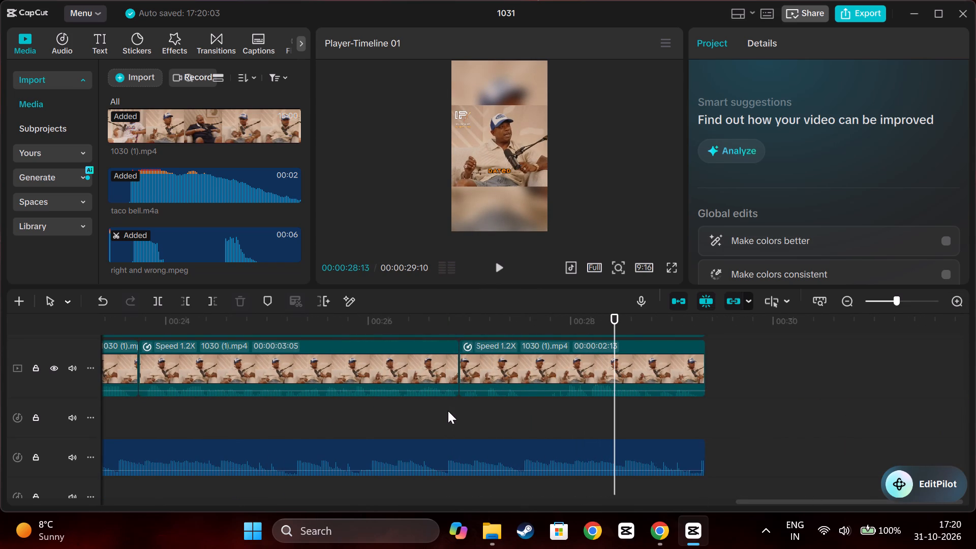
Step back frame by frame from 00:00:28:13 through the last clip and replay its start to judge the sound-effect timing.
key(Left)
key(Left)
key(Left)
key(Left)
key(Left)
key(Left)
key(Left)
key(Left)
key(Left)
key(Left)
key(Left)
key(Left)
key(Left)
key(Left)
key(Left)
key(Left)
key(Left)
key(Left)
key(Left)
key(Left)
key(Left)
key(Left)
key(Left)
key(Left)
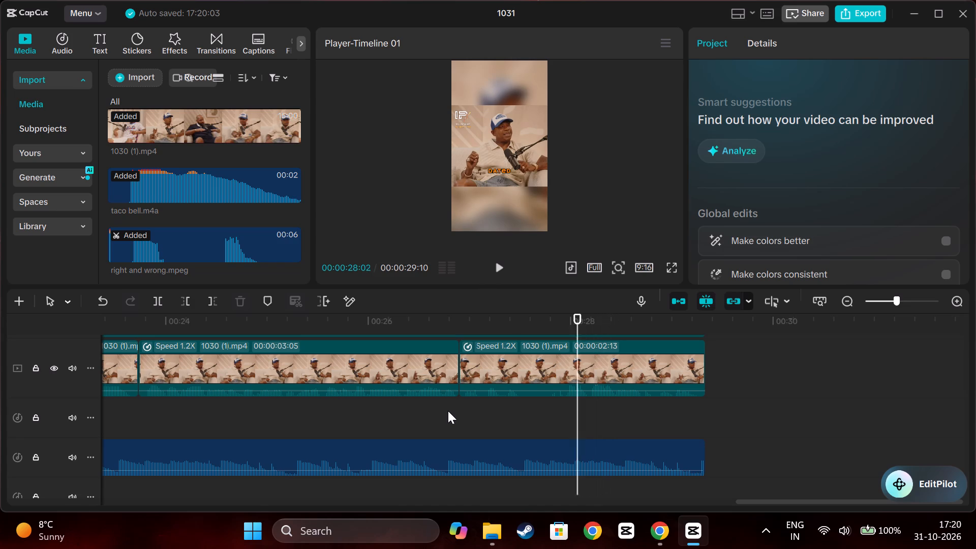
key(Left)
key(Left)
key(Left)
key(Left)
key(Left)
key(Left)
key(Left)
key(Left)
key(Left)
key(Left)
key(Left)
key(Left)
key(Left)
key(Left)
key(Left)
key(Left)
key(Left)
key(Left)
key(Left)
key(Left)
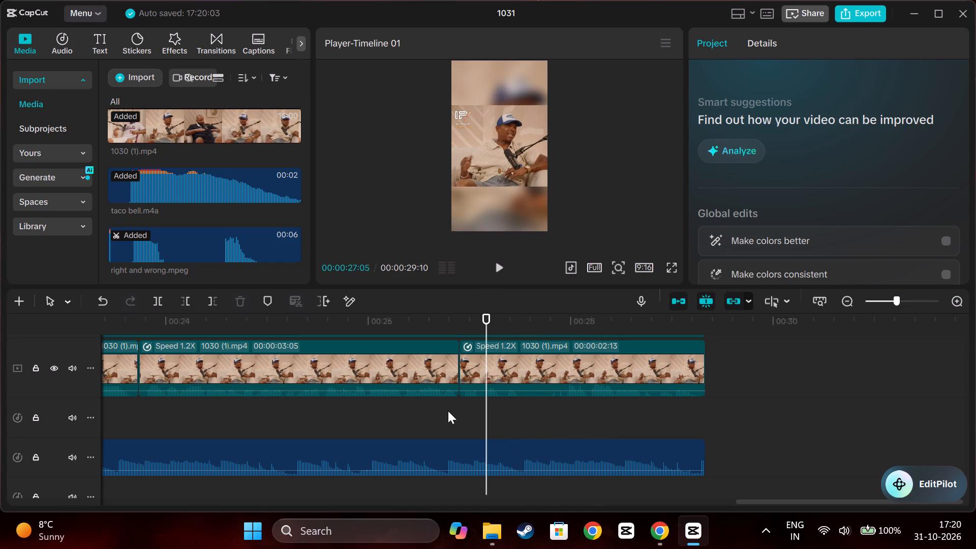
key(space)
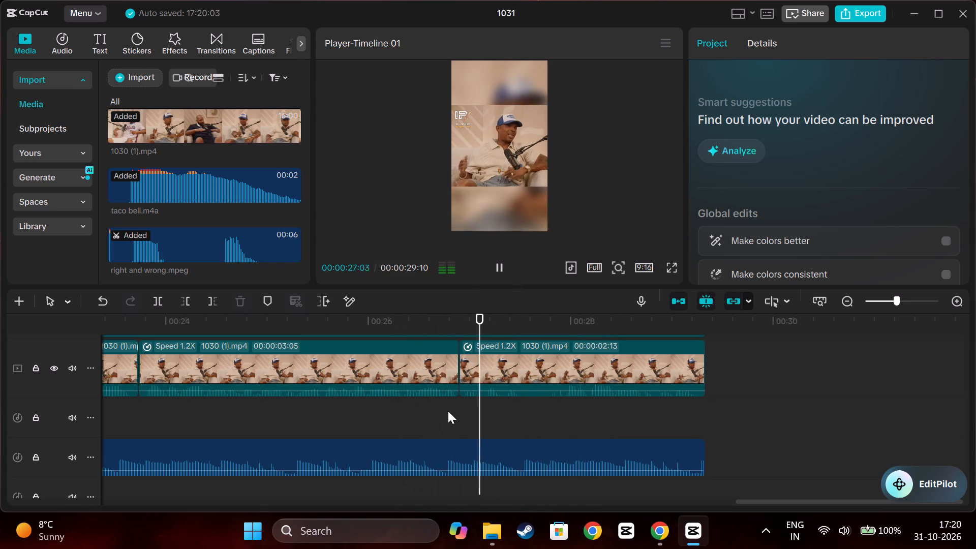
key(space)
Position the playhead frame by frame at 00:00:27:07, on the DIDN'T caption in the last clip.
key(Left)
key(Left)
key(Left)
key(Left)
key(Left)
key(Left)
key(Left)
key(Left)
key(Left)
key(Left)
key(Left)
key(Left)
key(Left)
key(Left)
key(Left)
key(Left)
key(Left)
key(Left)
key(Left)
key(Left)
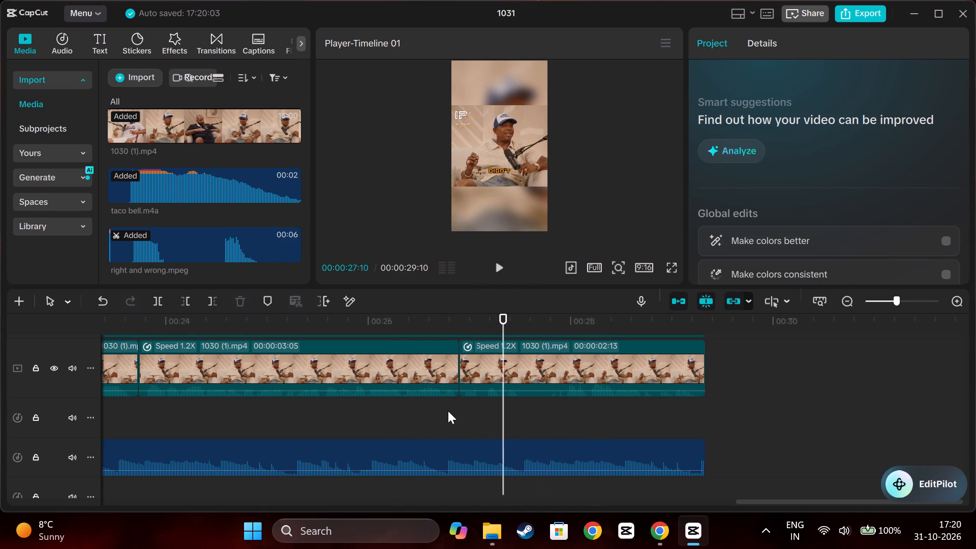
key(Right)
key(Right)
key(Right)
key(Right)
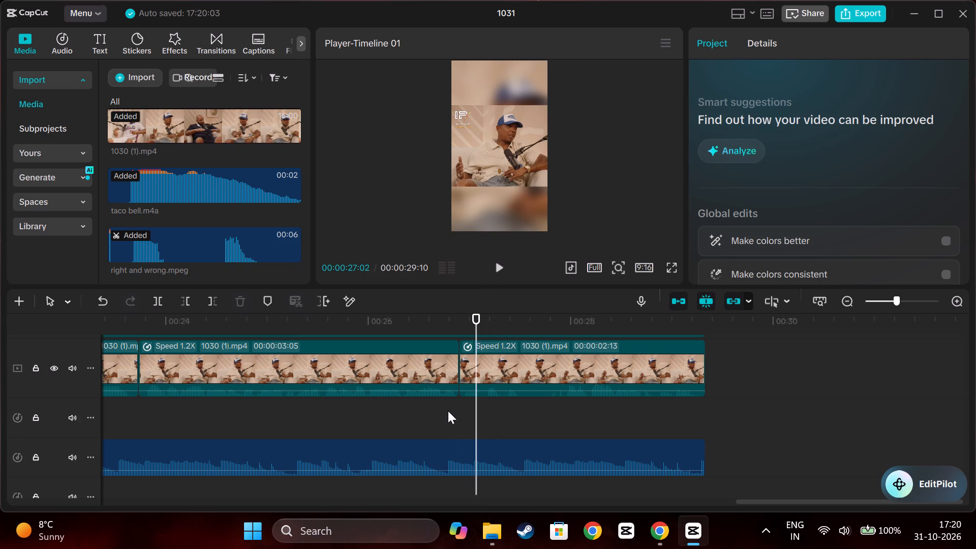
key(Right)
key(Right)
key(Right)
key(Right)
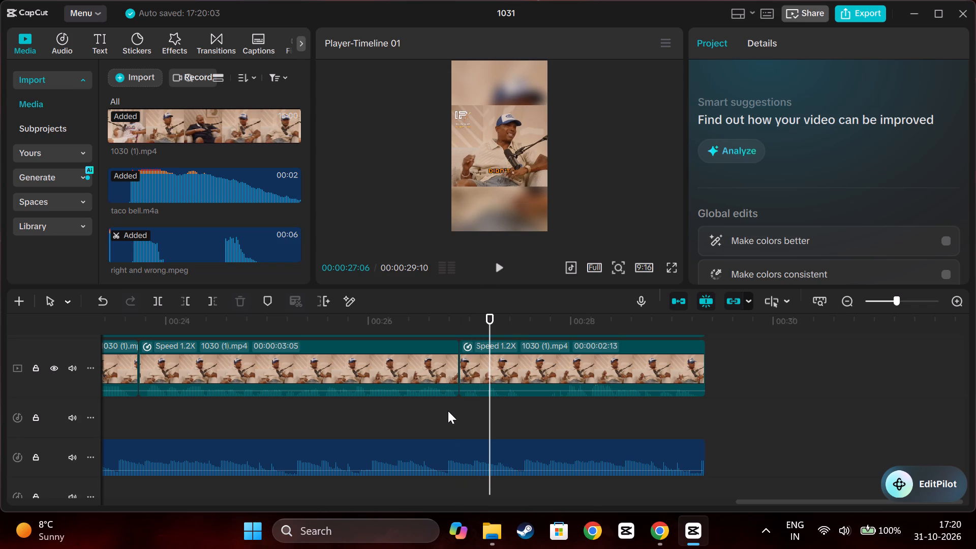
key(Right)
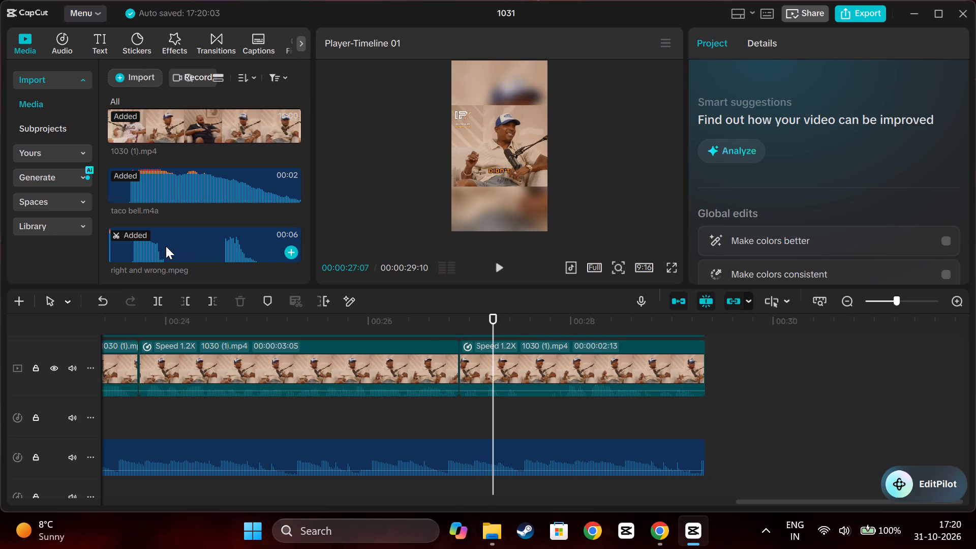
Add the full right and wrong.mpeg to the sound-effects track at 00:00:27:07 and trim the silence off its start.
click(166, 246)
drag(160, 245, 469, 393)
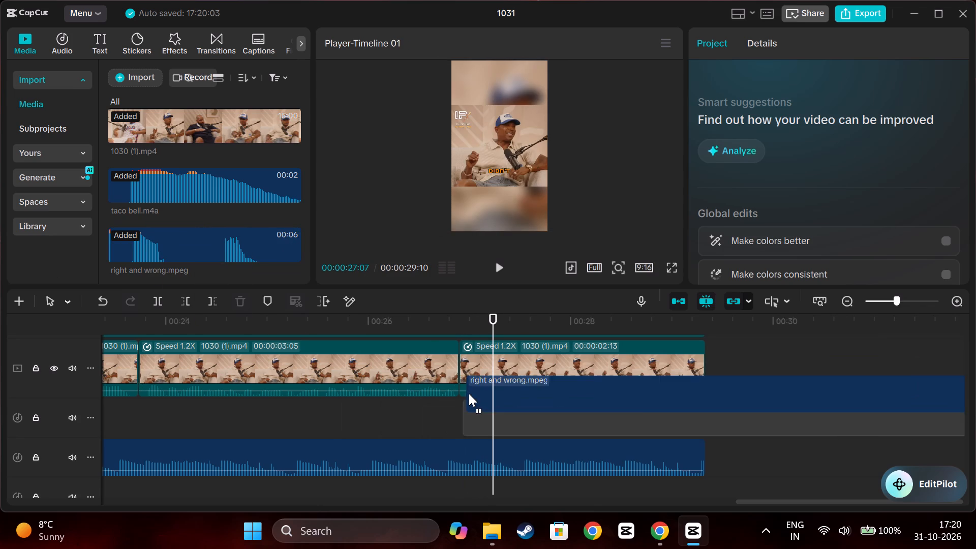
drag(469, 393, 492, 412)
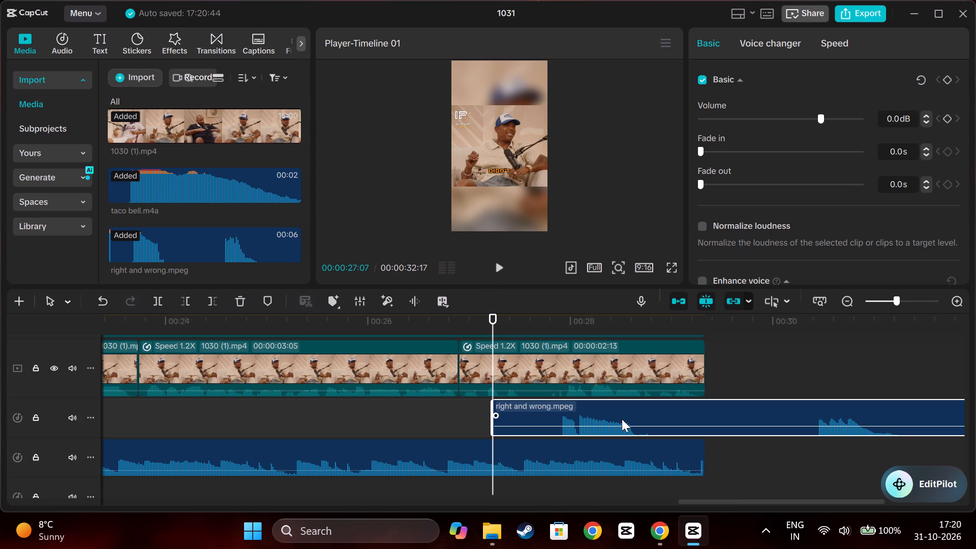
drag(491, 428, 556, 443)
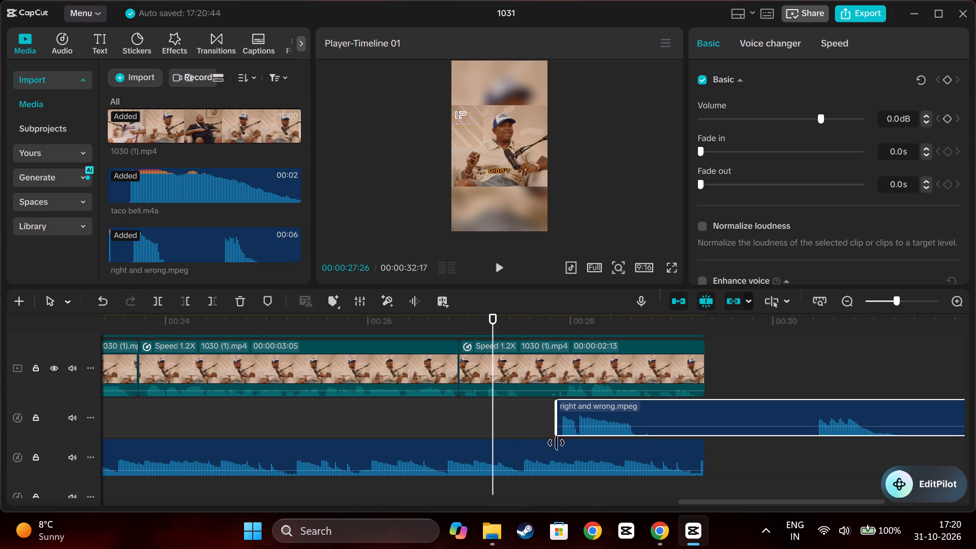
drag(556, 443, 560, 443)
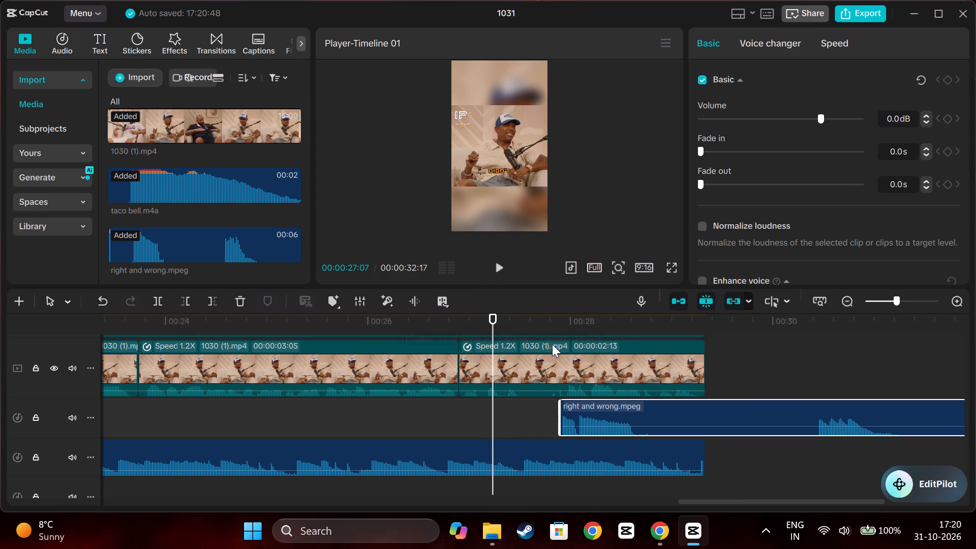
Add a marker to the last video clip at 00:00:27:07.
click(496, 360)
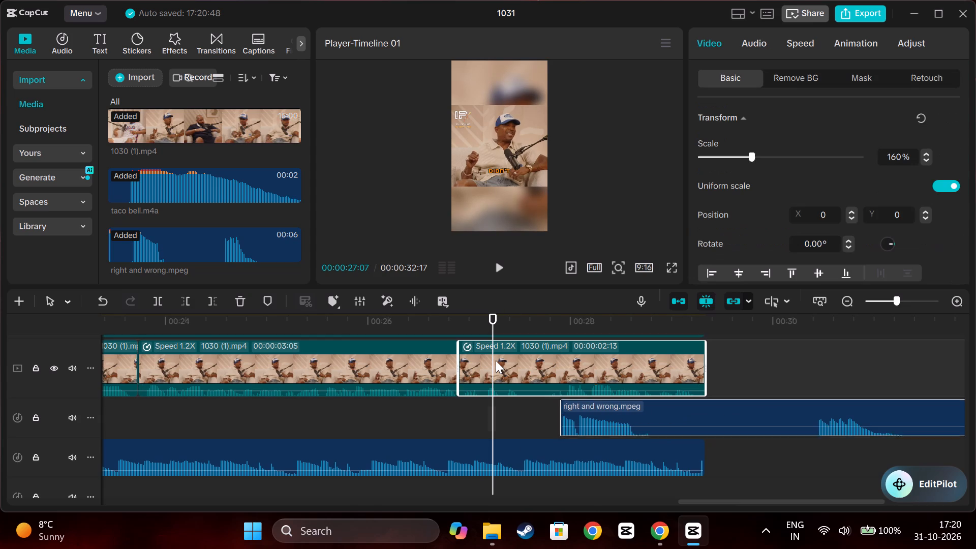
click(263, 301)
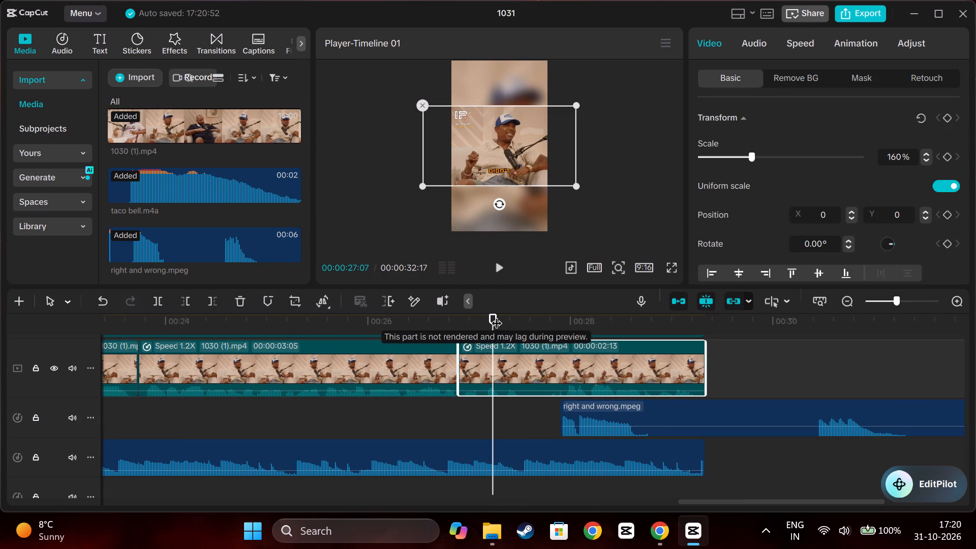
Trim everything after 00:00:28:25 off the last right and wrong.mpeg clip and move the clip back to the marker.
drag(493, 316, 654, 338)
click(612, 421)
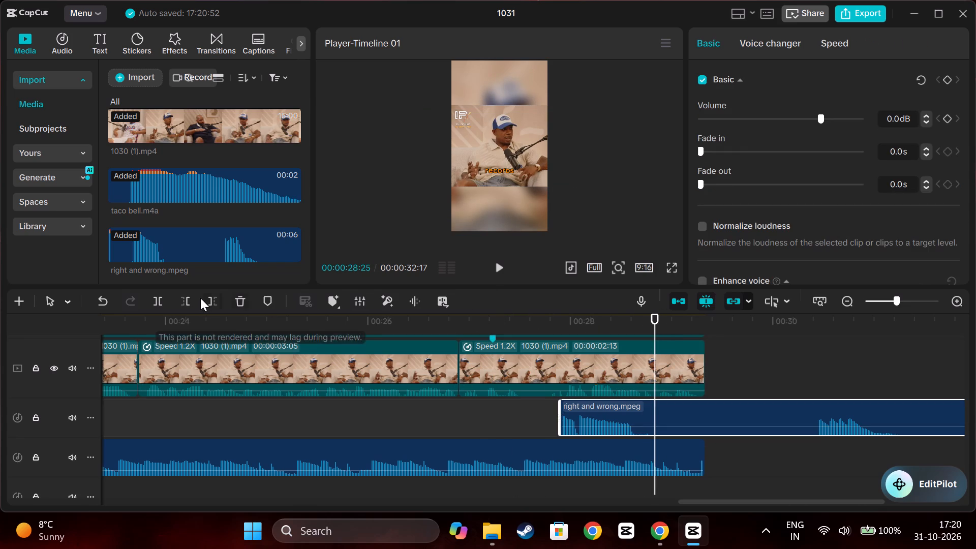
click(210, 297)
drag(601, 409, 535, 409)
Play the ending twice, from the last cut and from about two seconds before the marker, to check the new sound effect.
click(458, 436)
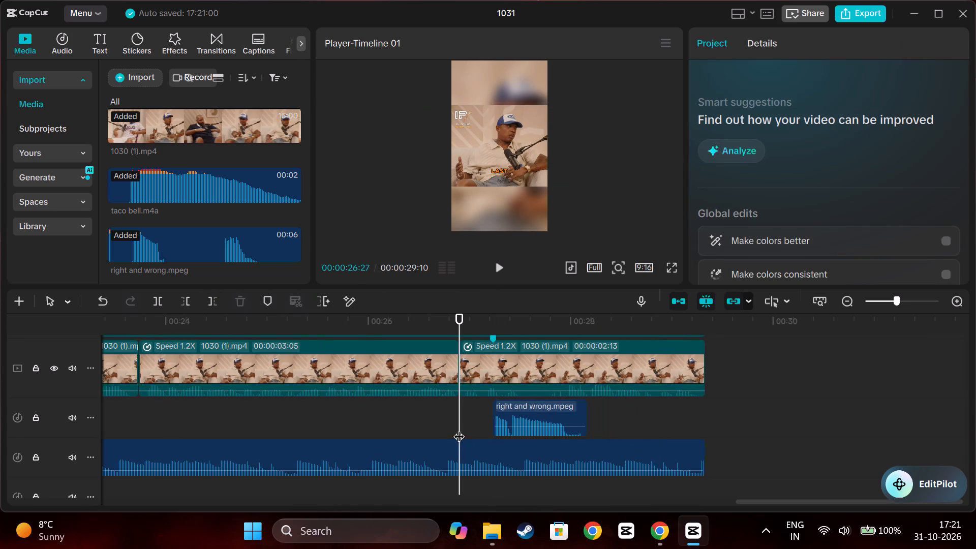
scroll(487, 430, up, 5)
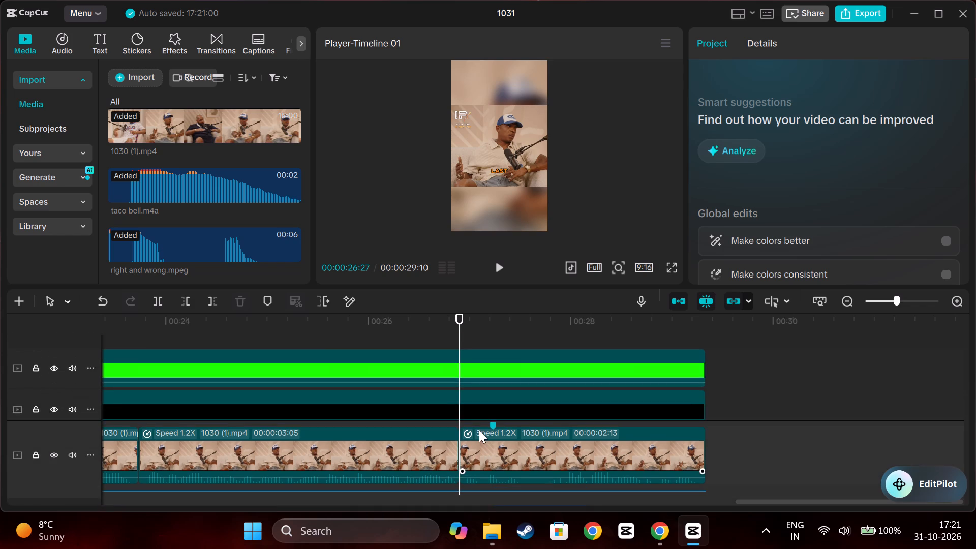
scroll(477, 431, down, 4)
key(space)
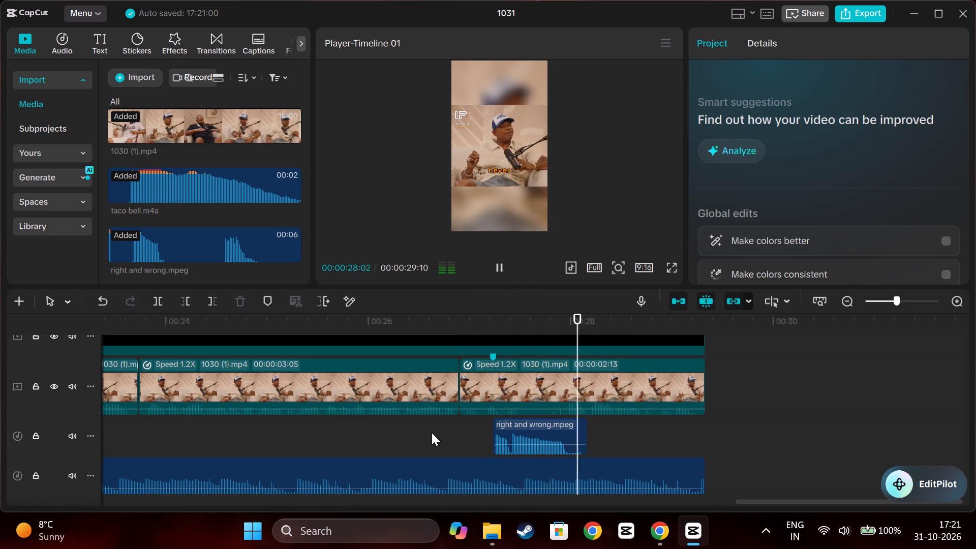
click(399, 423)
key(space)
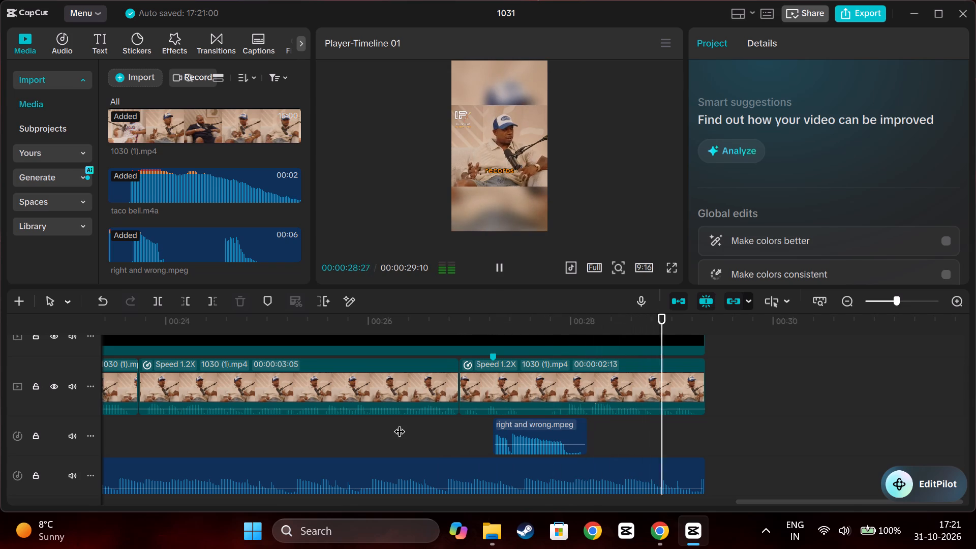
Show the whole timeline with all its audio tracks and play the project from the beginning to review the sound effects.
ctrl+scroll(399, 423, down, 3)
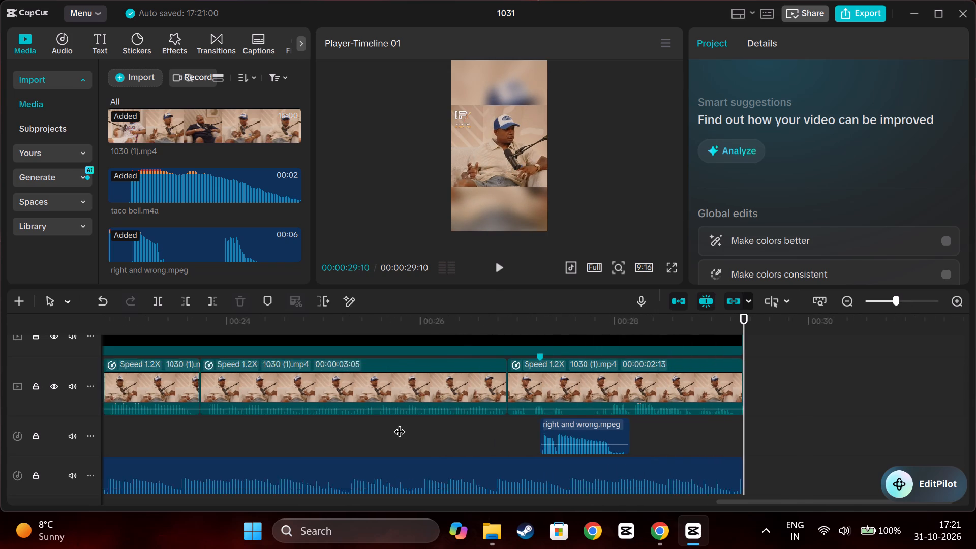
ctrl+scroll(399, 423, down, 12)
scroll(399, 423, up, 1)
ctrl+scroll(399, 423, down, 10)
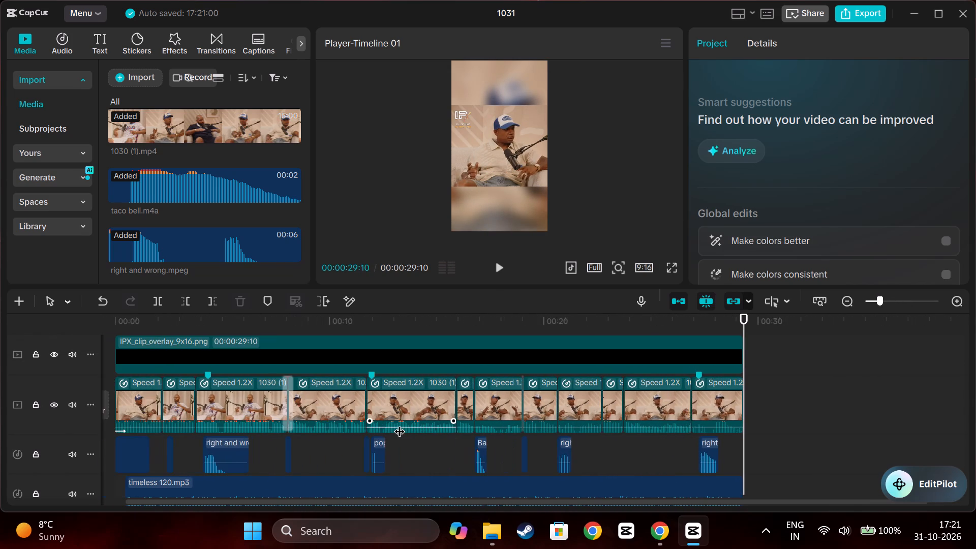
scroll(320, 444, down, 3)
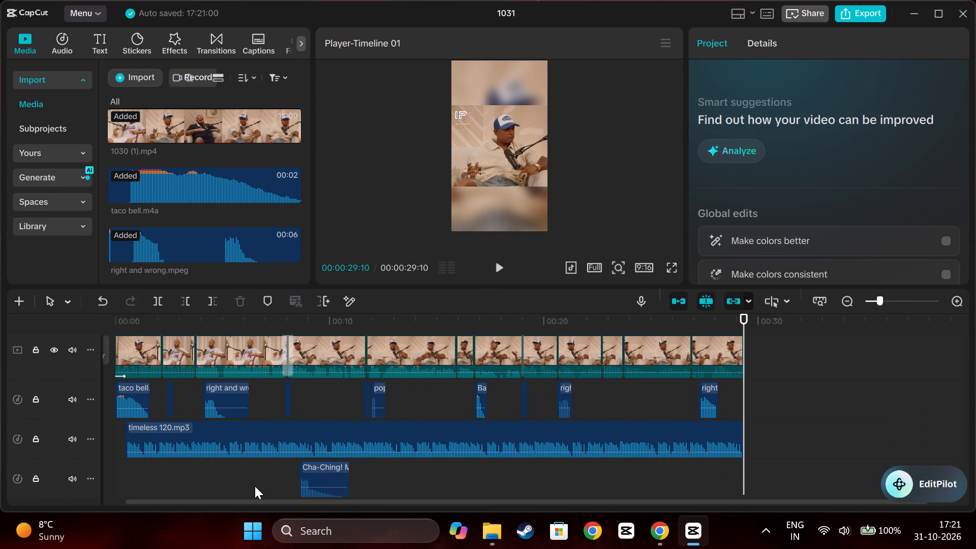
click(254, 486)
drag(254, 486, 16, 487)
key(space)
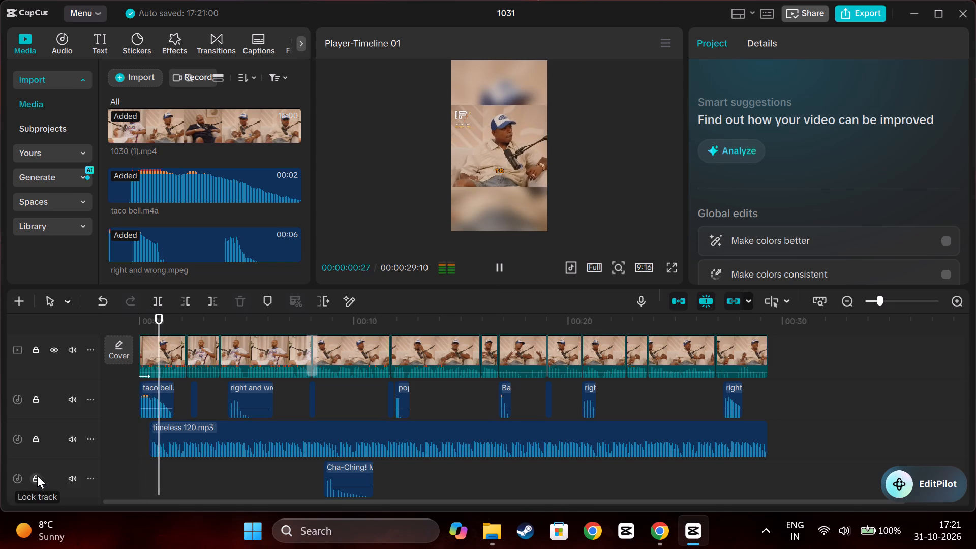